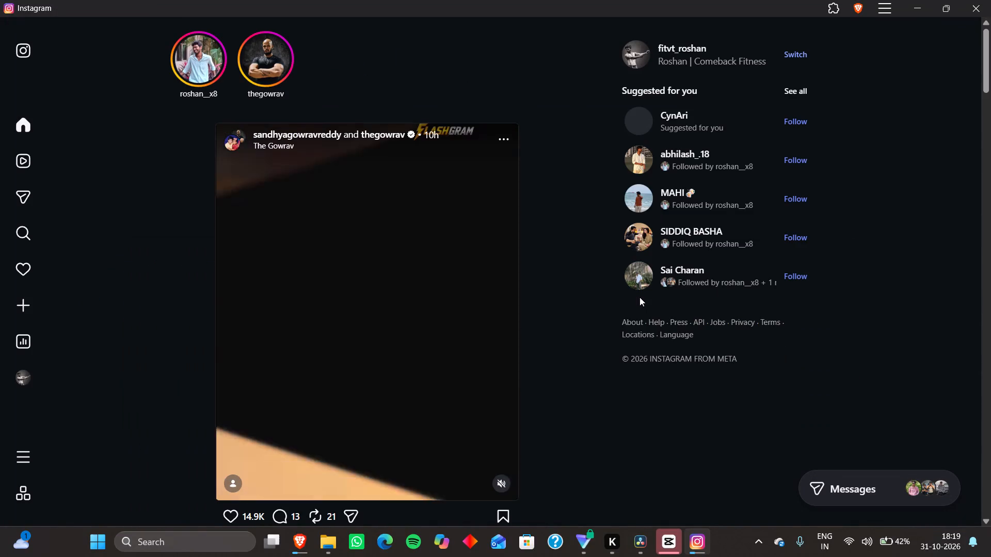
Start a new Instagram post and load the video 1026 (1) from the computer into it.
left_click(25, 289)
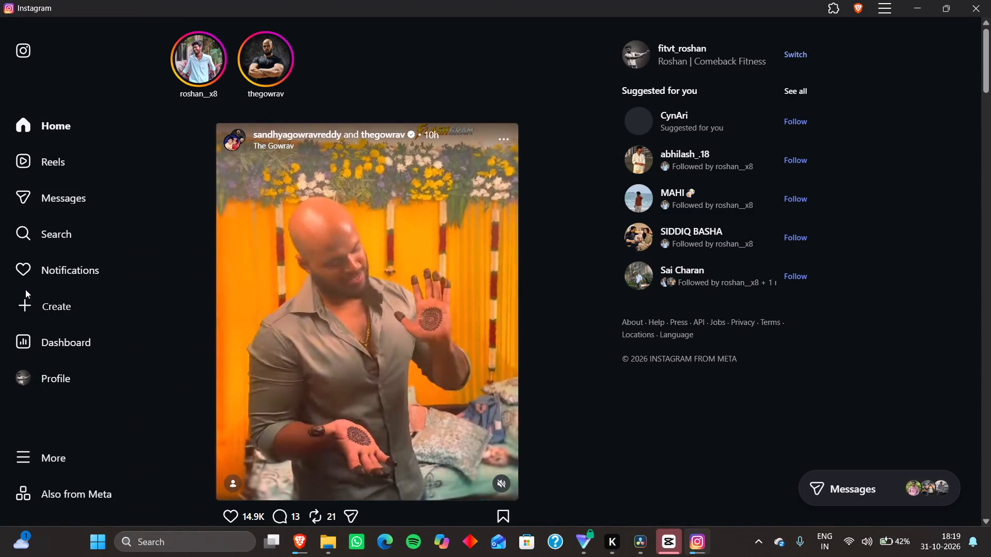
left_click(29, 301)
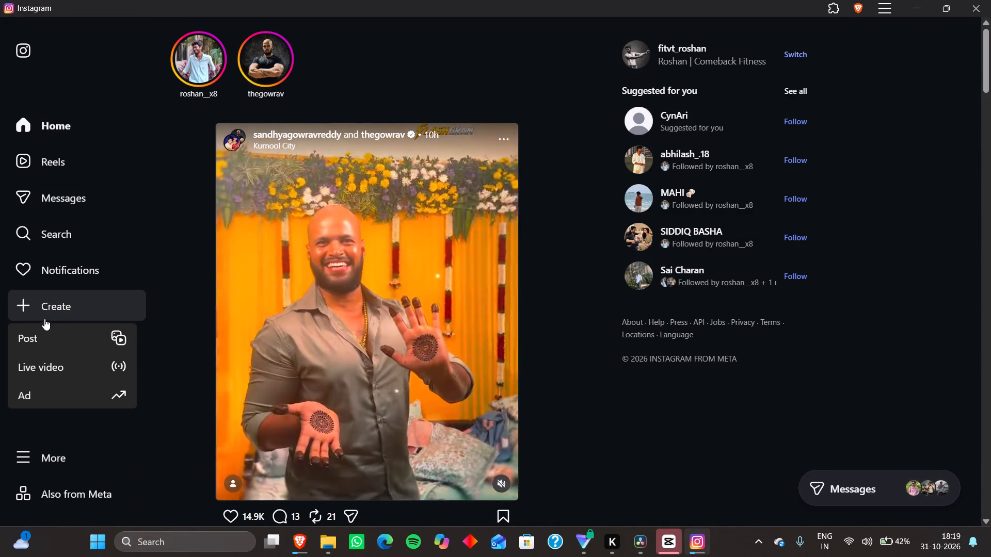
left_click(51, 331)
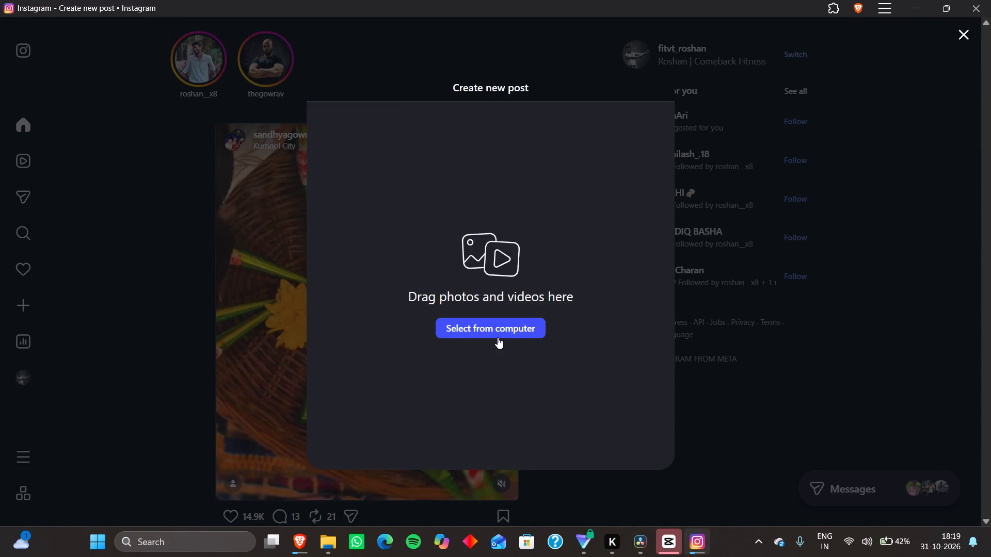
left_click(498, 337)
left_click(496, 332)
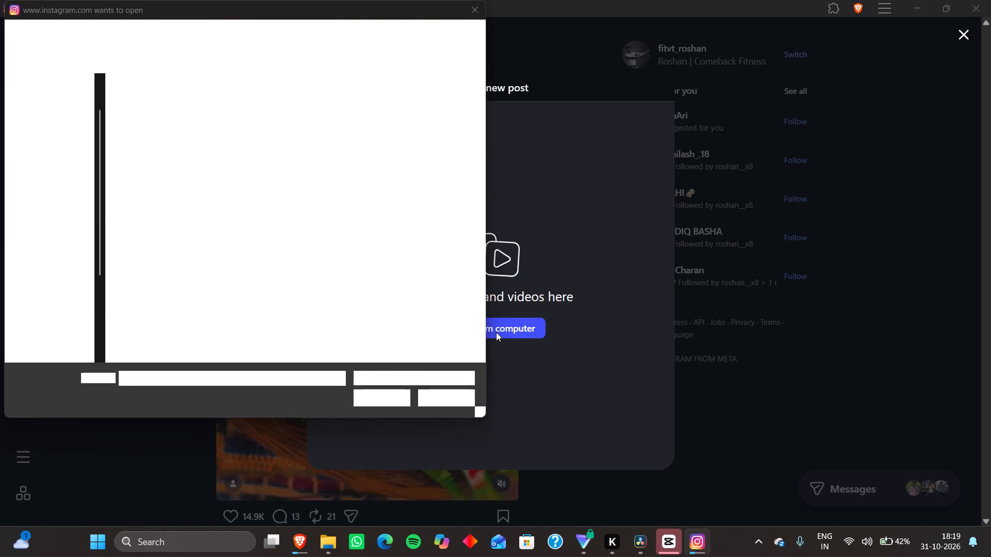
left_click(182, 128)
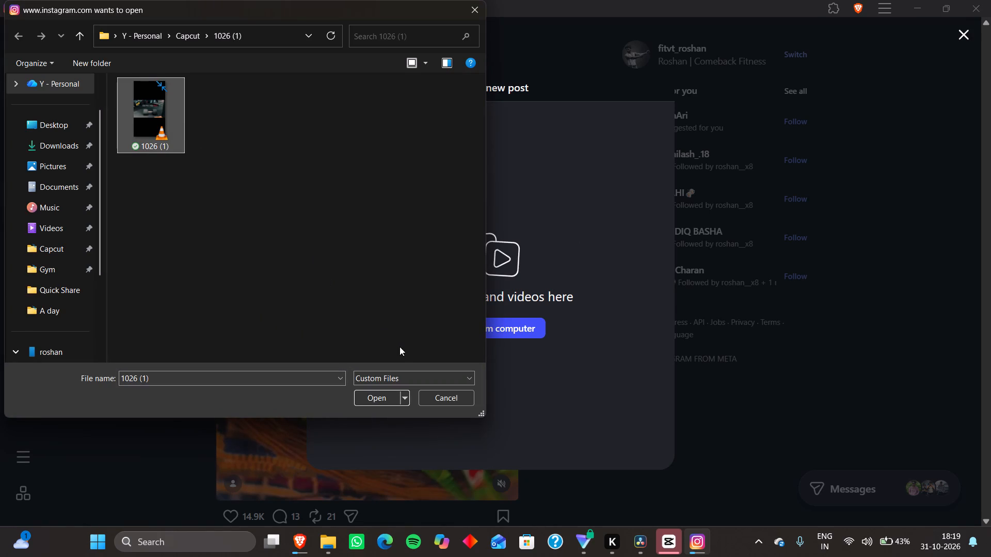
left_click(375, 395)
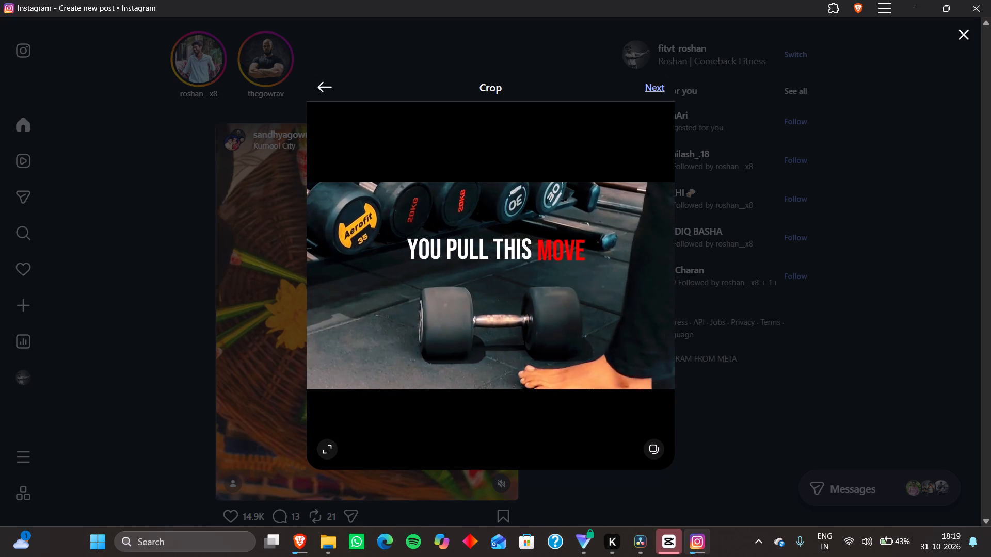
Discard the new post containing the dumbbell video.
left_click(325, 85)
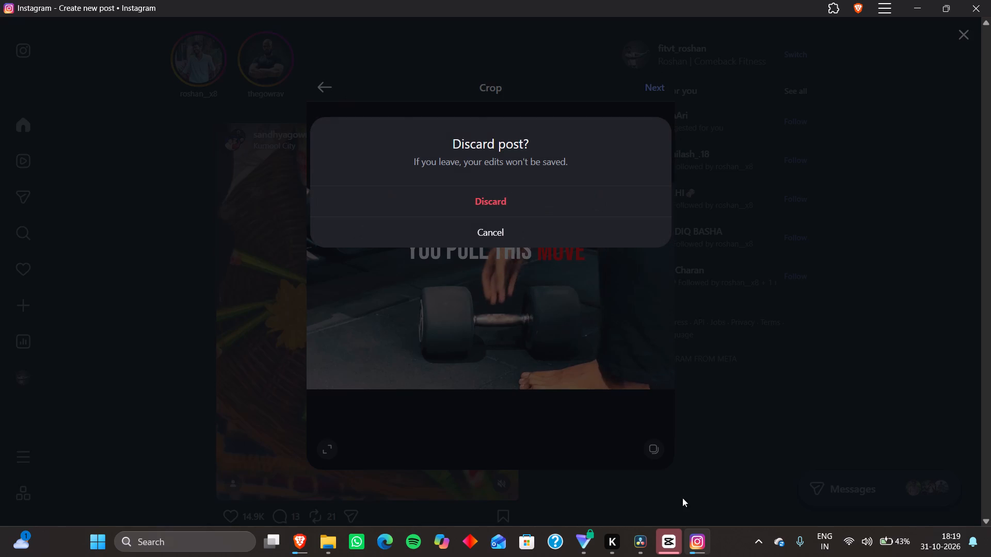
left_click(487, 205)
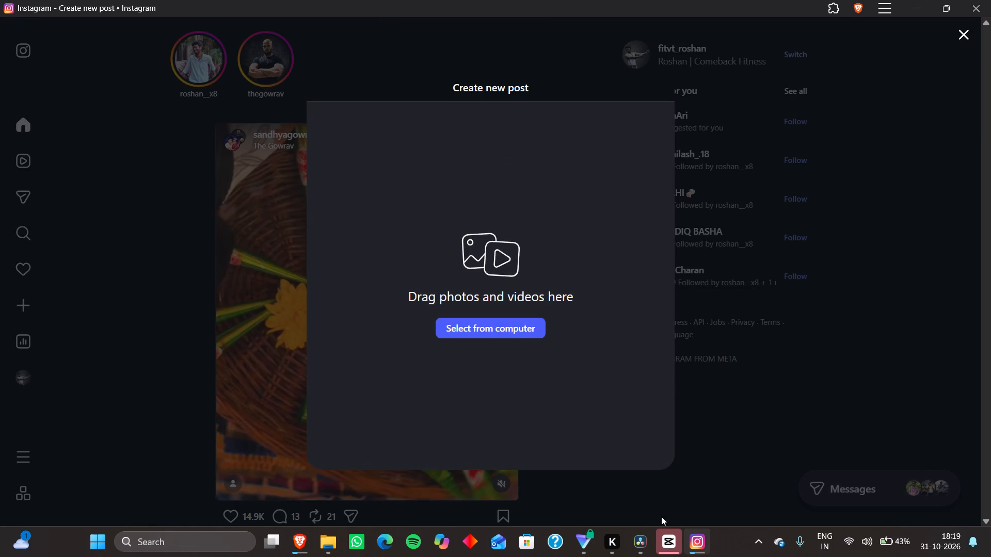
Switch to CapCut and leave project 1031 to return to the home page.
left_click(674, 545)
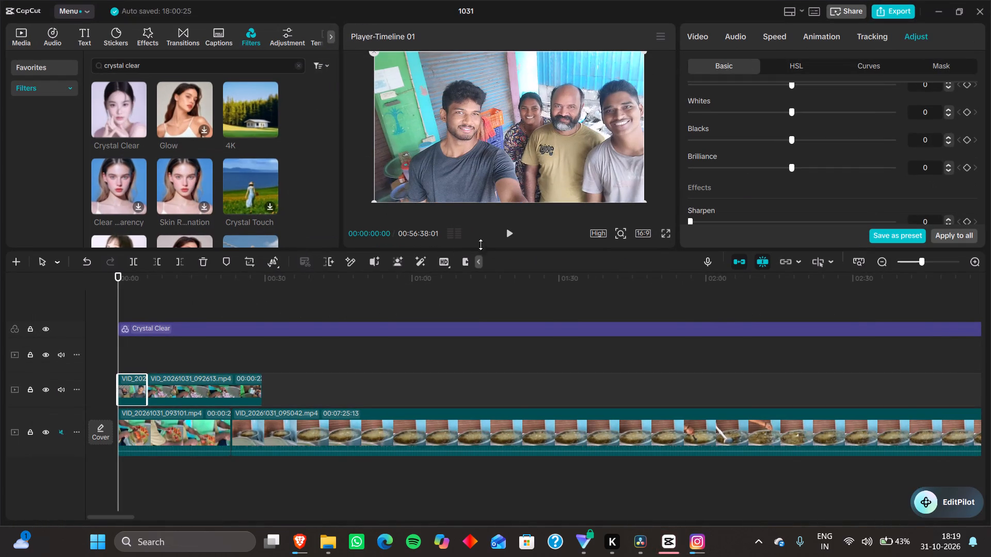
left_click(75, 4)
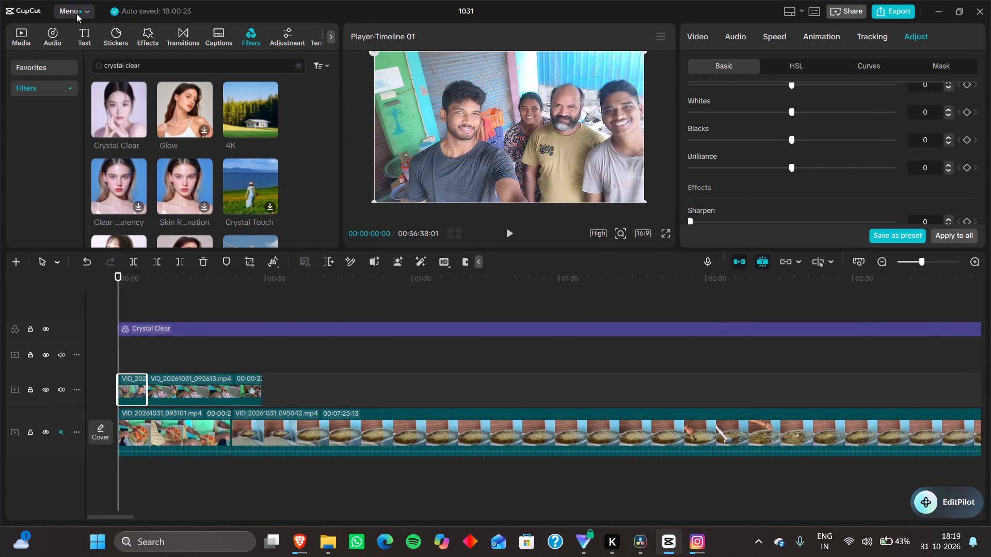
left_click(76, 13)
left_click(90, 158)
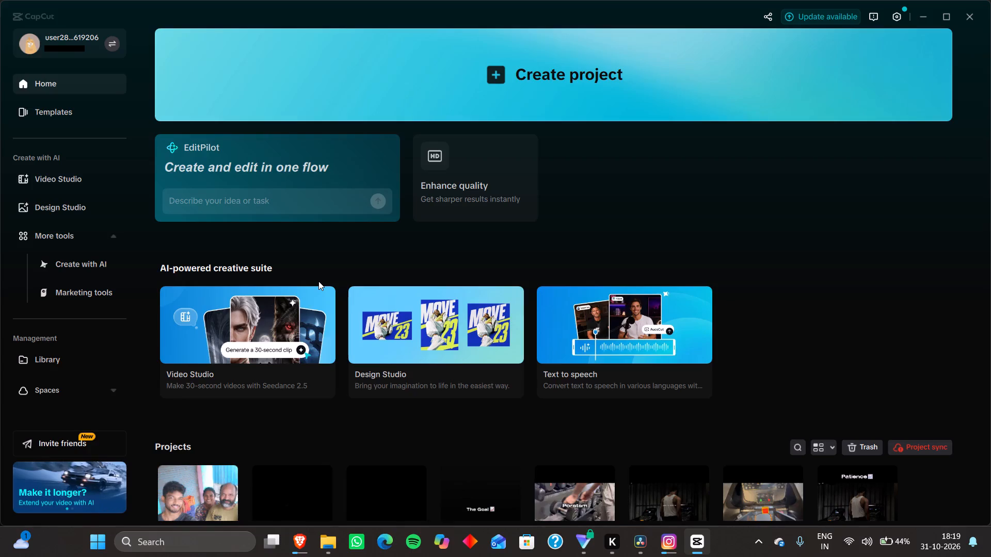
Open the second project in the Projects list, the black-thumbnail one following the family photo project.
scroll(318, 281, "right", 3)
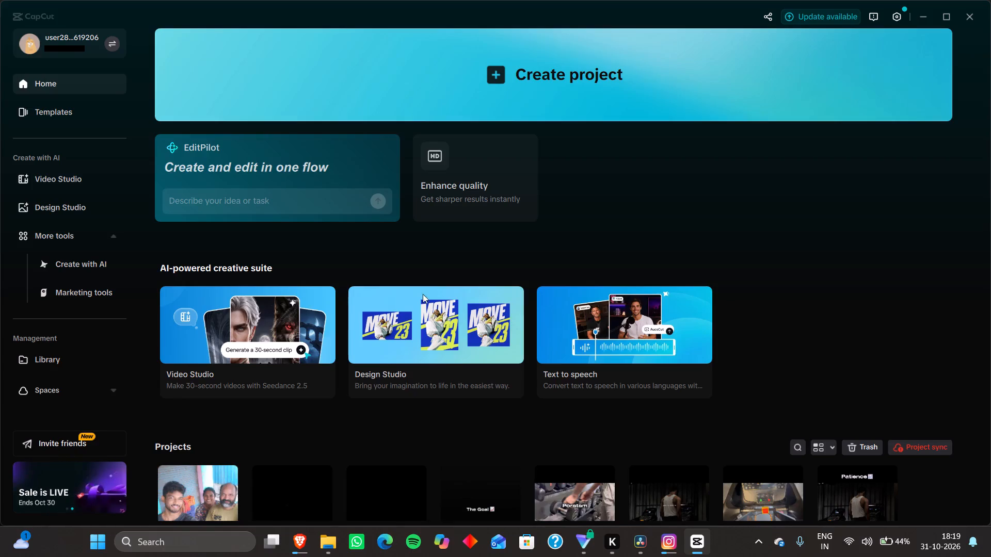
scroll(423, 294, "right", 3)
double_click(300, 471)
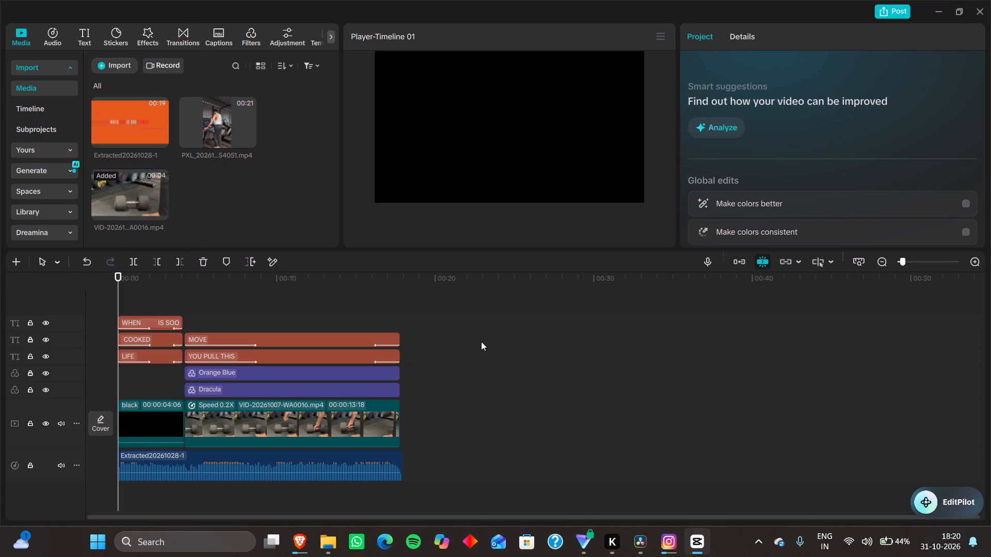
Preview the opening title from the start of the timeline in full-screen playback, then return to the editor.
key("space")
key("space")
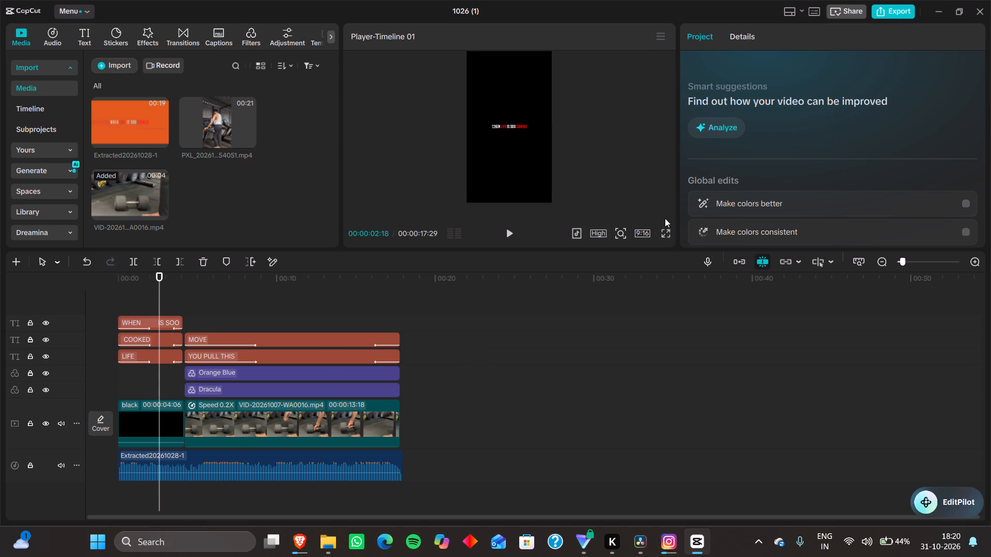
left_click(667, 230)
key("Up")
key("Up")
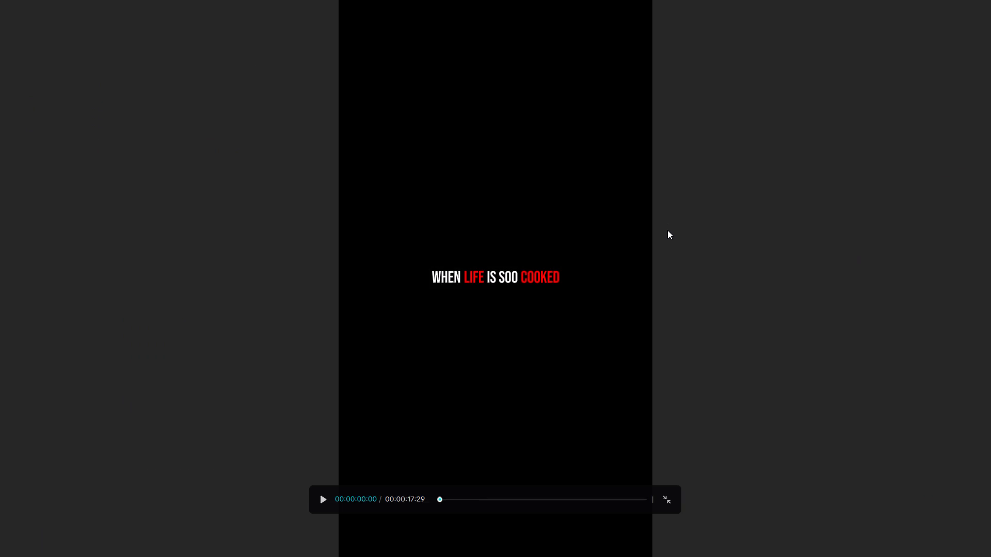
key("space")
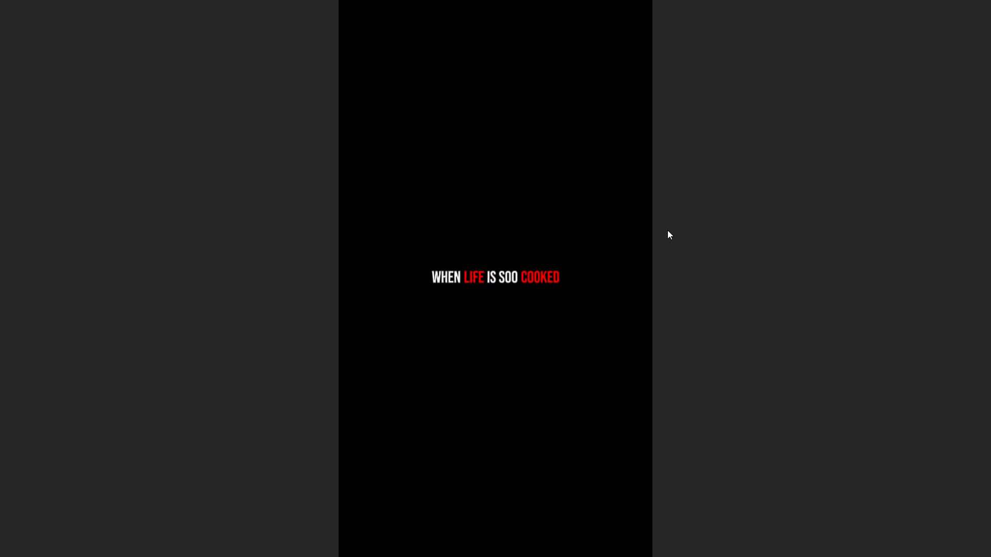
key("space")
left_click(667, 230)
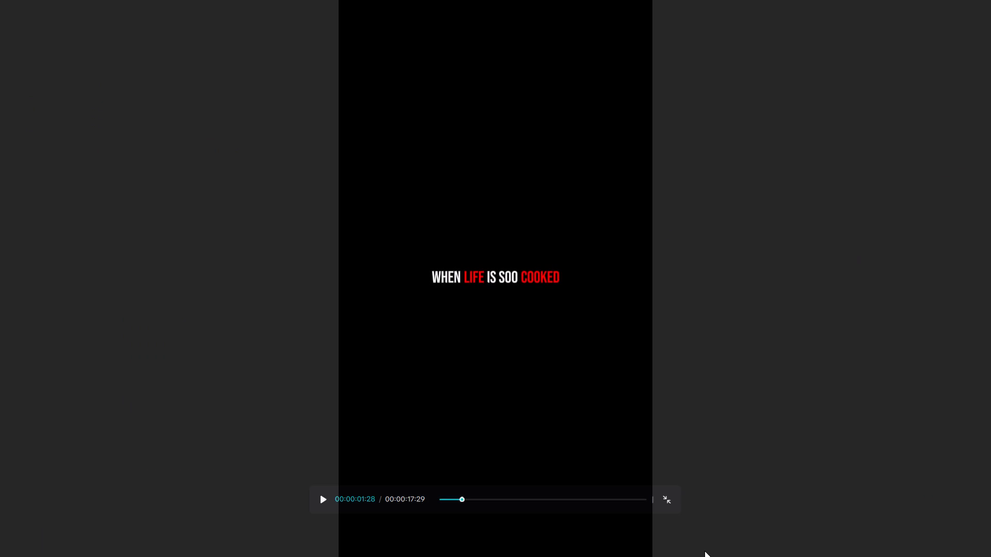
left_click_drag(705, 551, 664, 499)
left_click(664, 499)
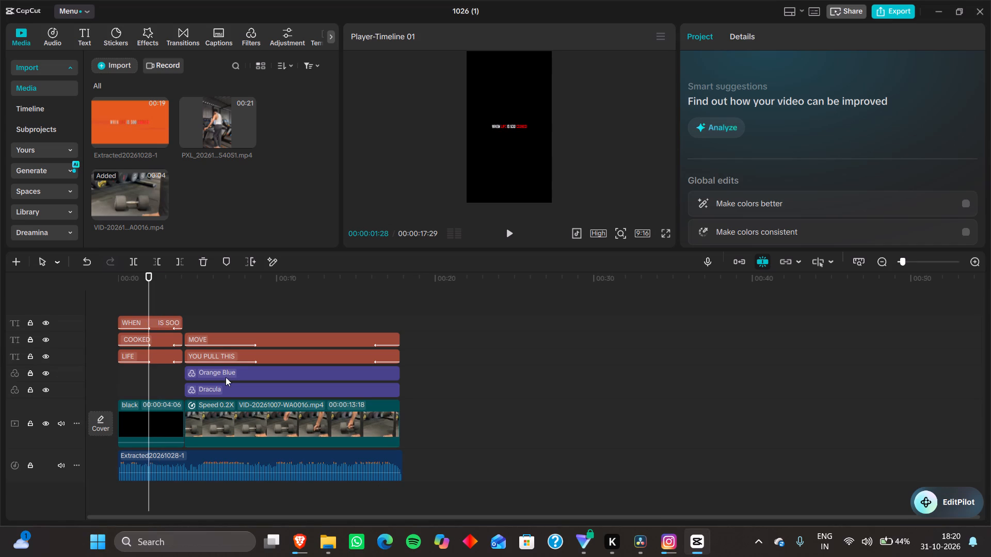
Apply the Fade In entrance animation to the "WHEN IS SOO" text clip.
left_click(167, 326)
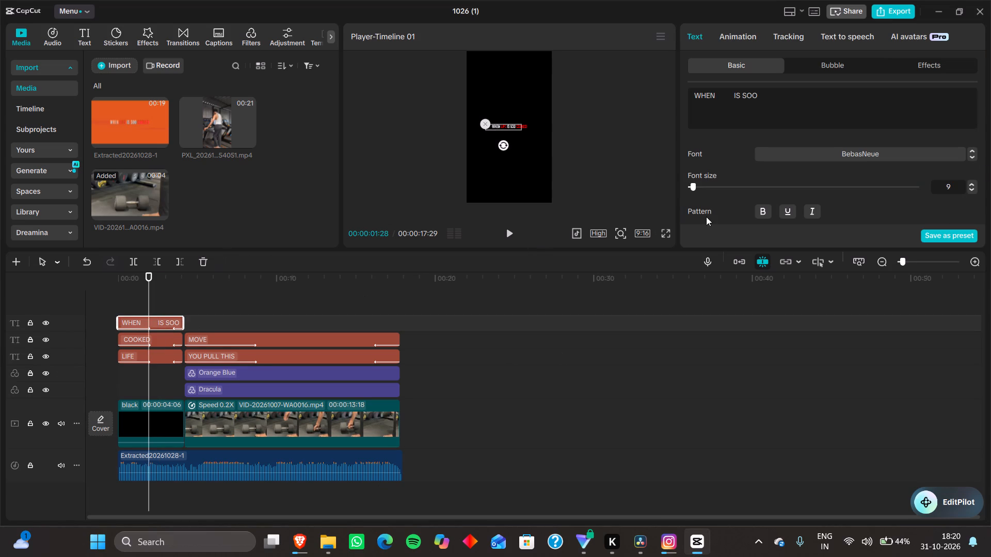
left_click(742, 39)
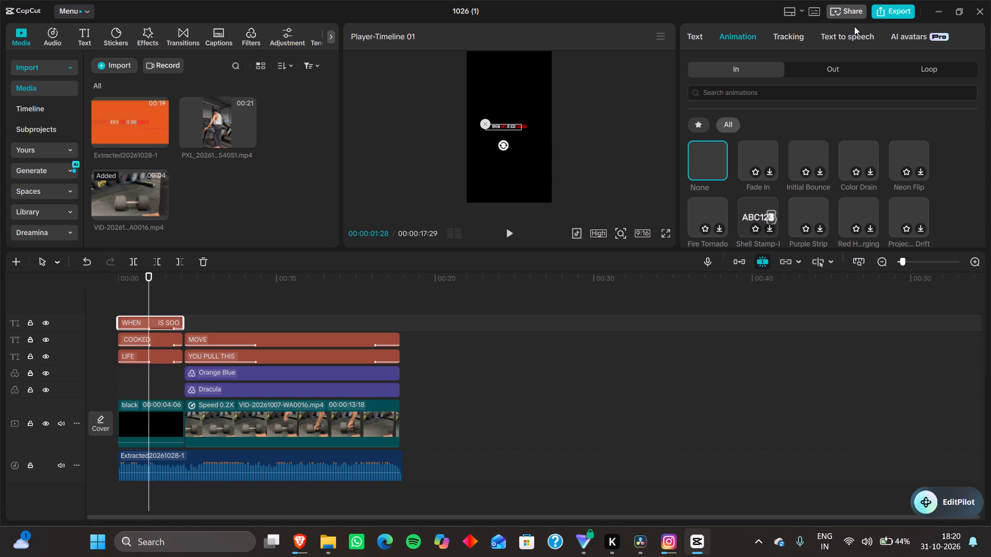
left_click(158, 322)
scroll(832, 161, "down", 1)
left_click(837, 65)
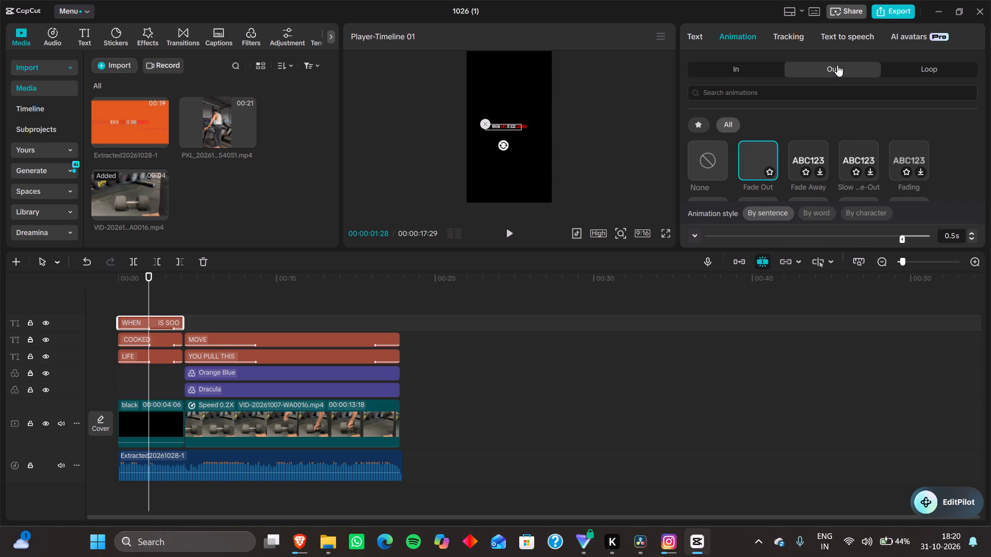
left_click(740, 63)
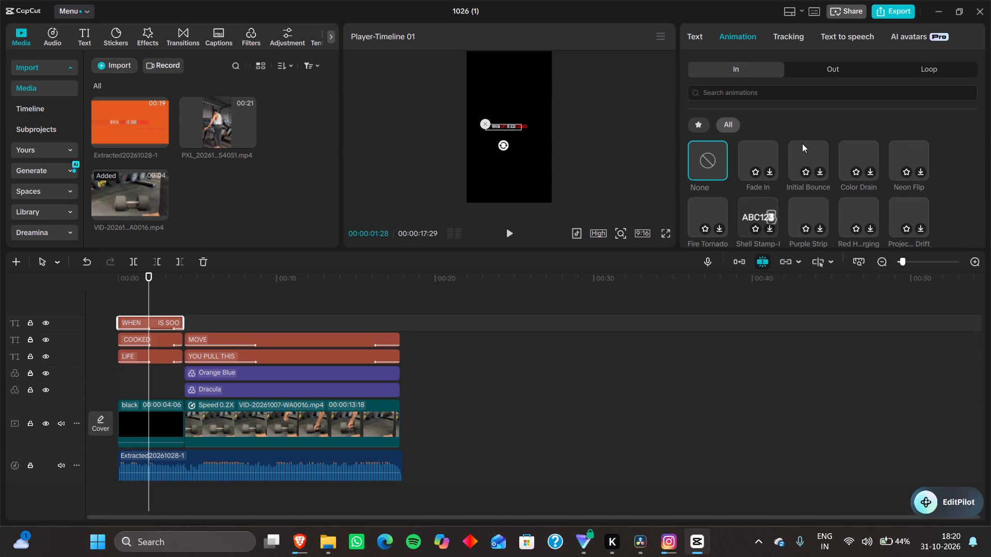
left_click(702, 122)
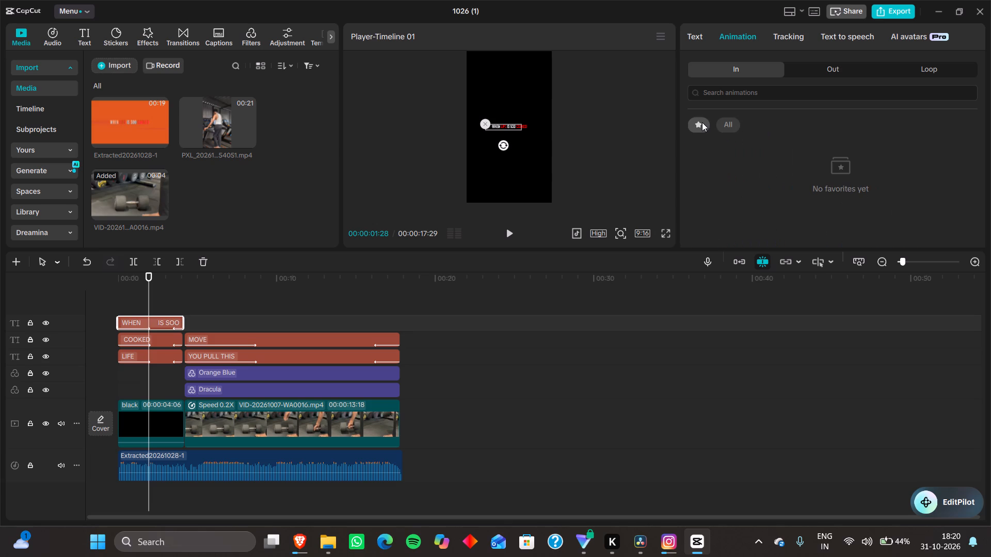
left_click(728, 129)
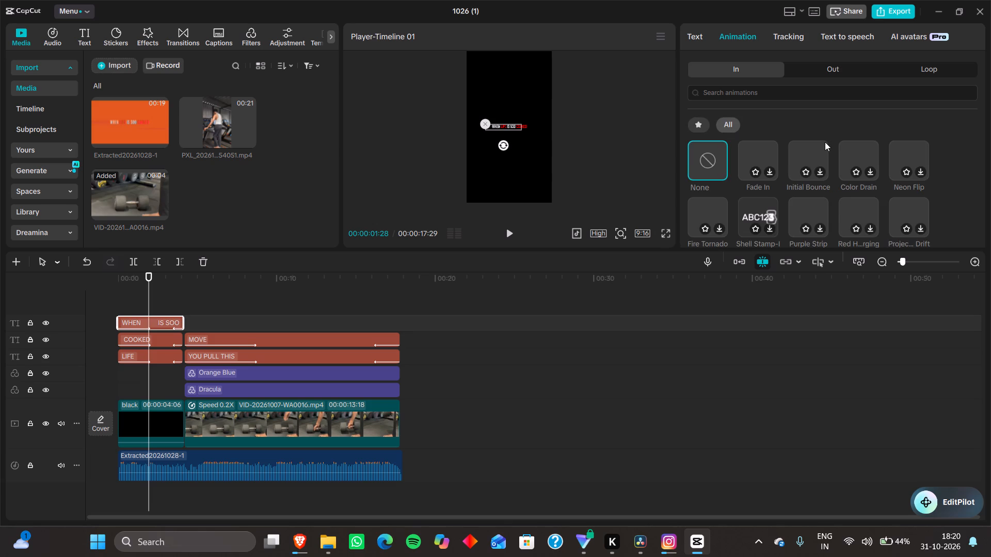
scroll(825, 142, "down", 1)
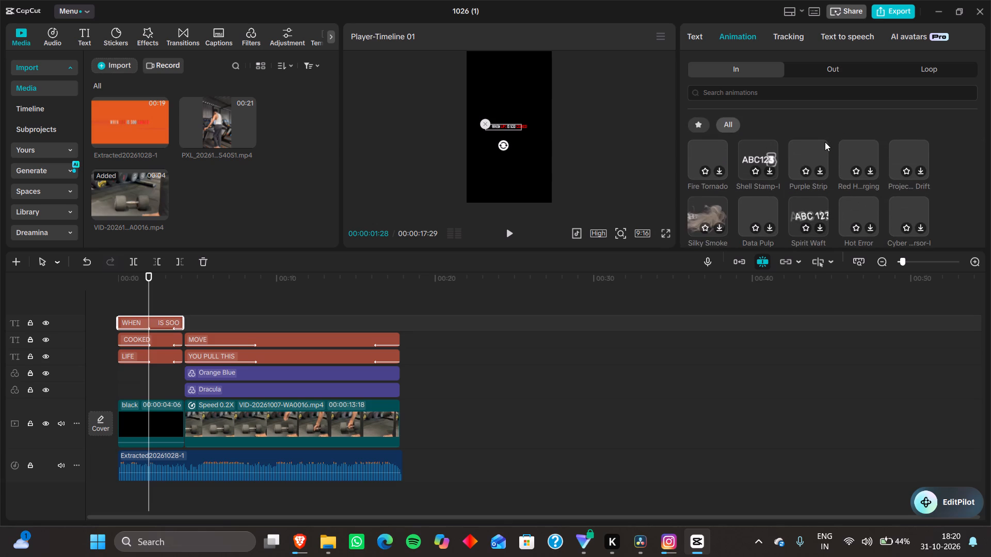
left_click(827, 75)
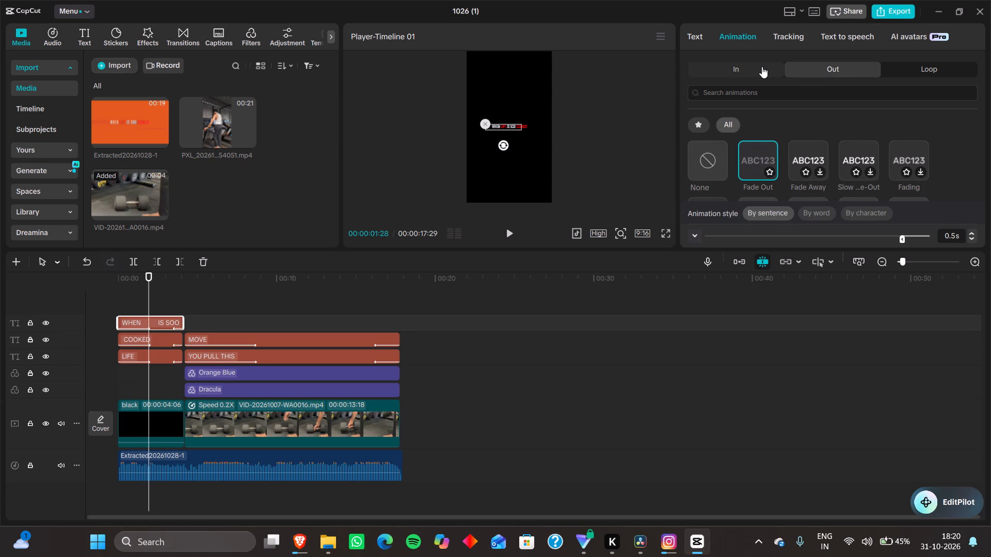
left_click(747, 69)
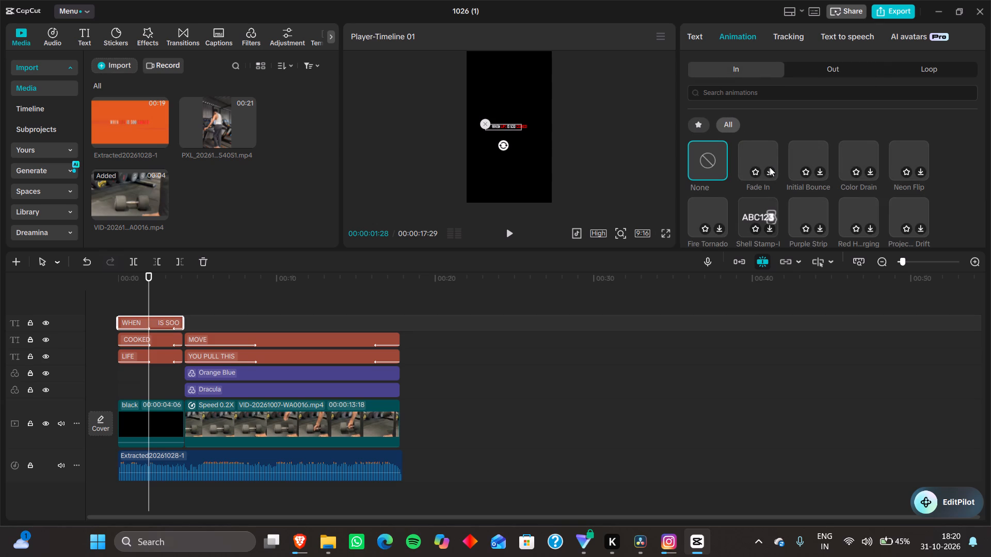
left_click(768, 171)
left_click(771, 171)
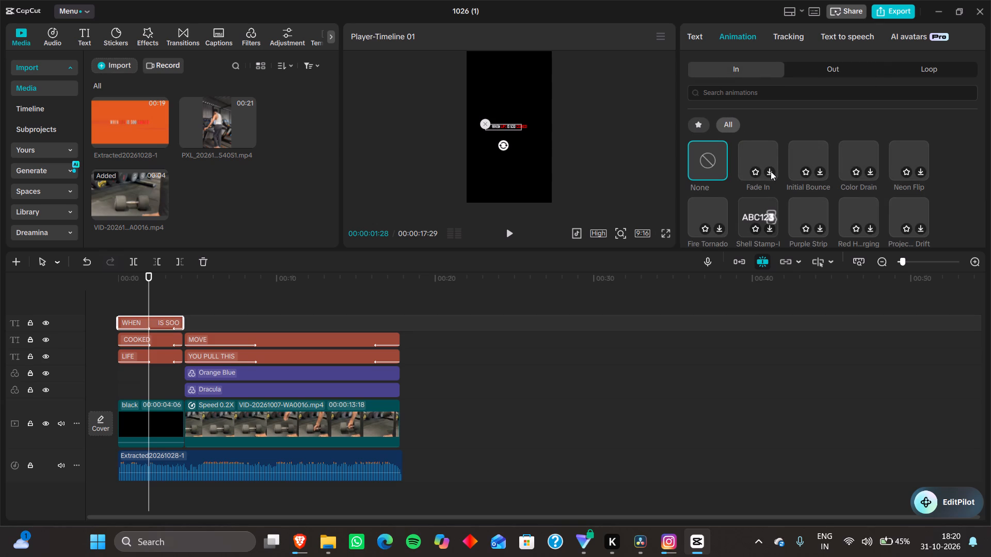
left_click(771, 171)
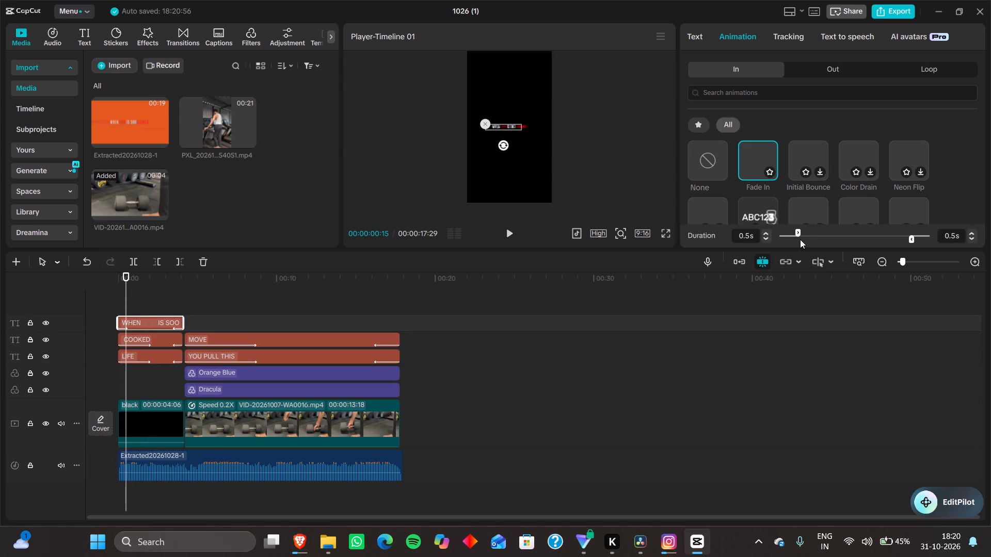
Set the Fade In duration of the "WHEN IS SOO" text clip to 2.5 s.
left_click(823, 236)
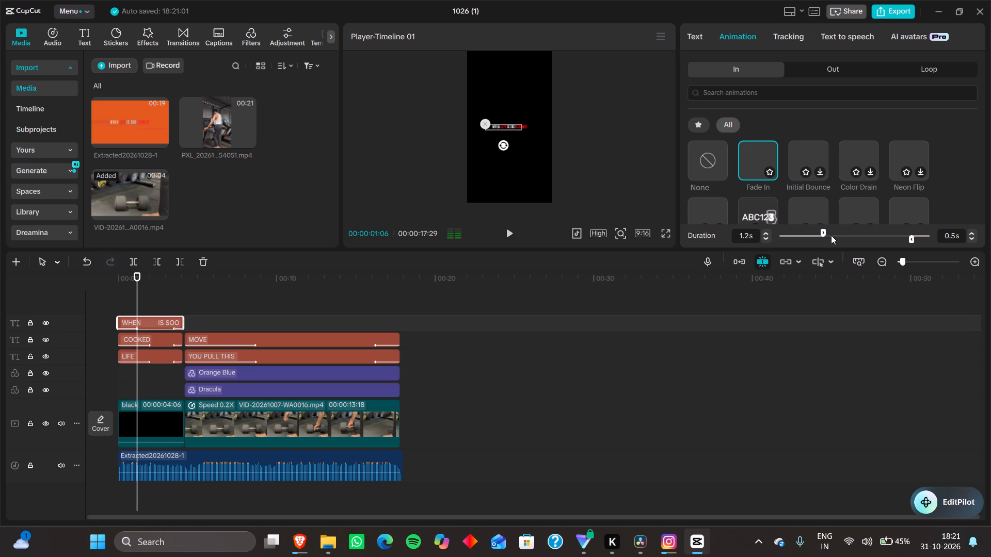
left_click(831, 235)
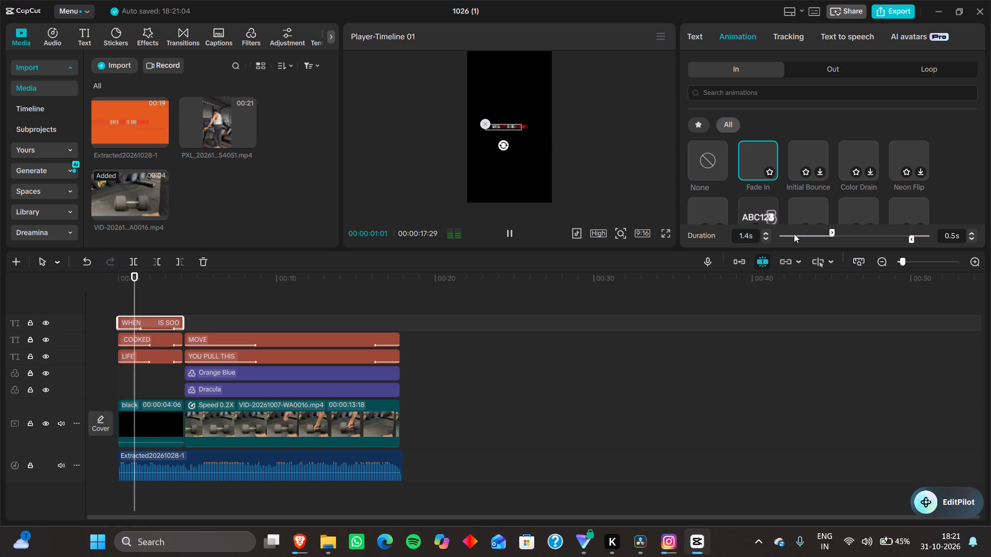
left_click(767, 234)
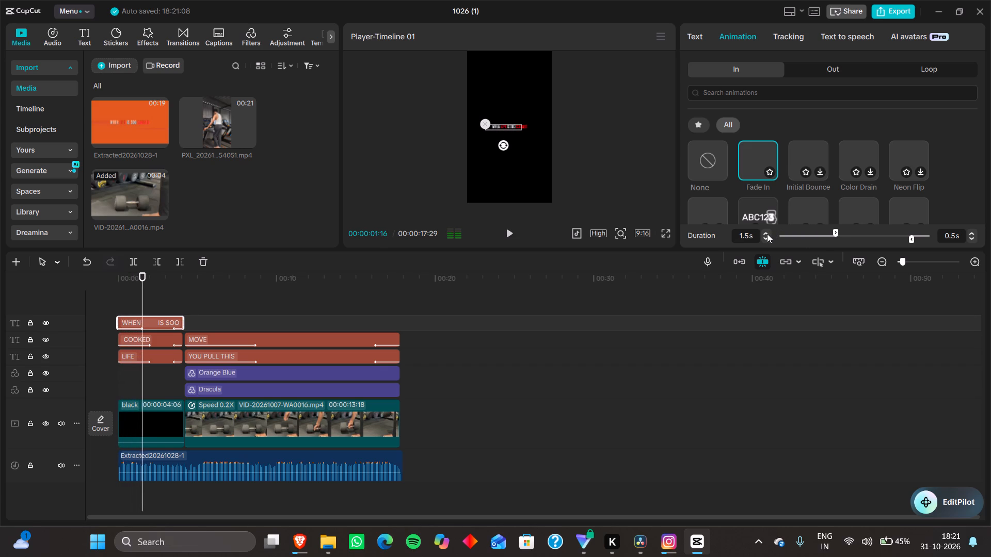
left_click(767, 234)
left_click(767, 234)
left_click(767, 234)
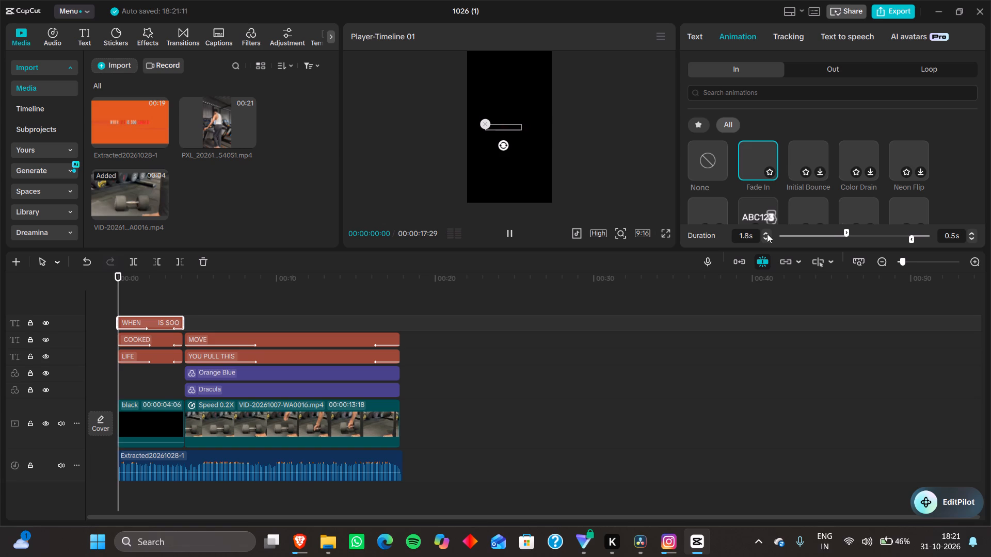
left_click(767, 234)
left_click(767, 234)
key("space")
key("space")
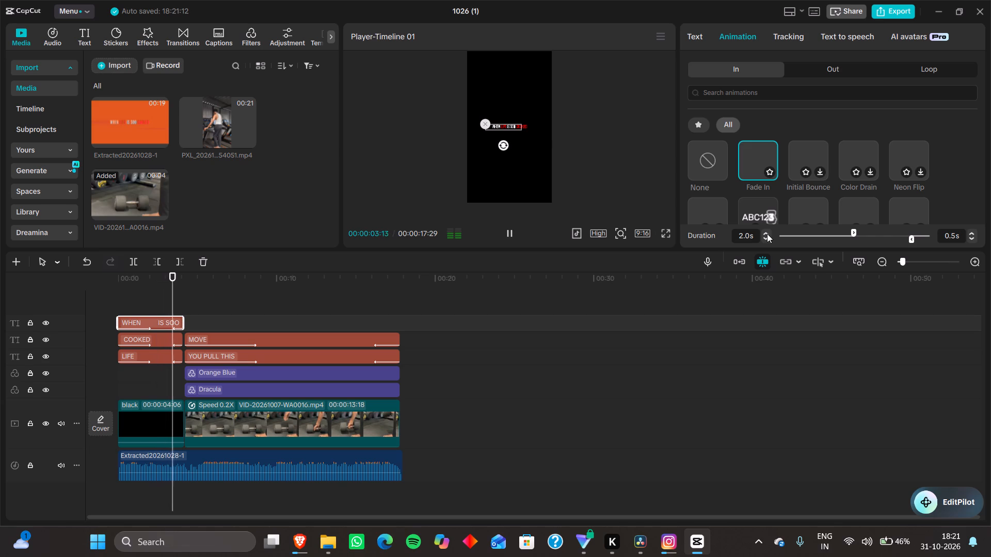
key("space")
left_click(766, 234)
triple_click(766, 234)
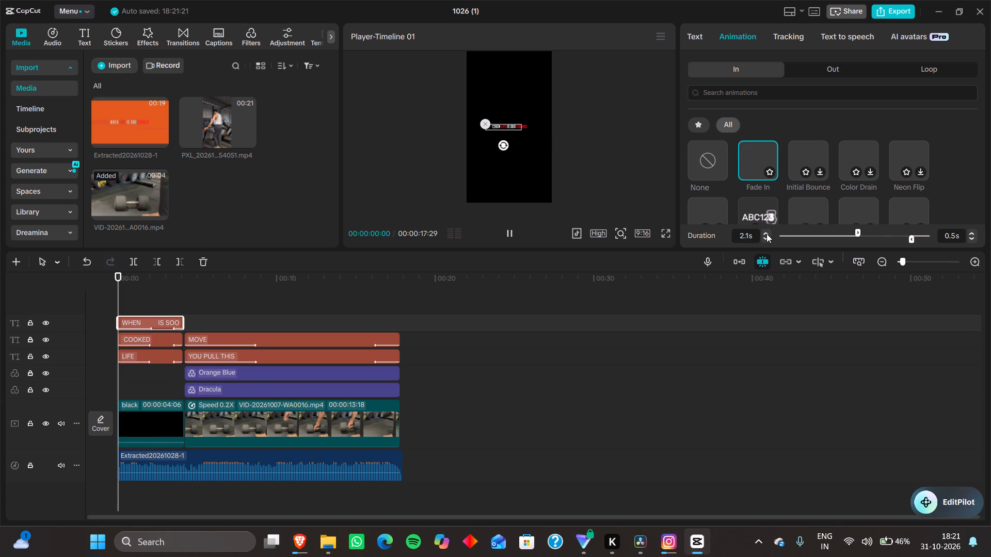
left_click(766, 234)
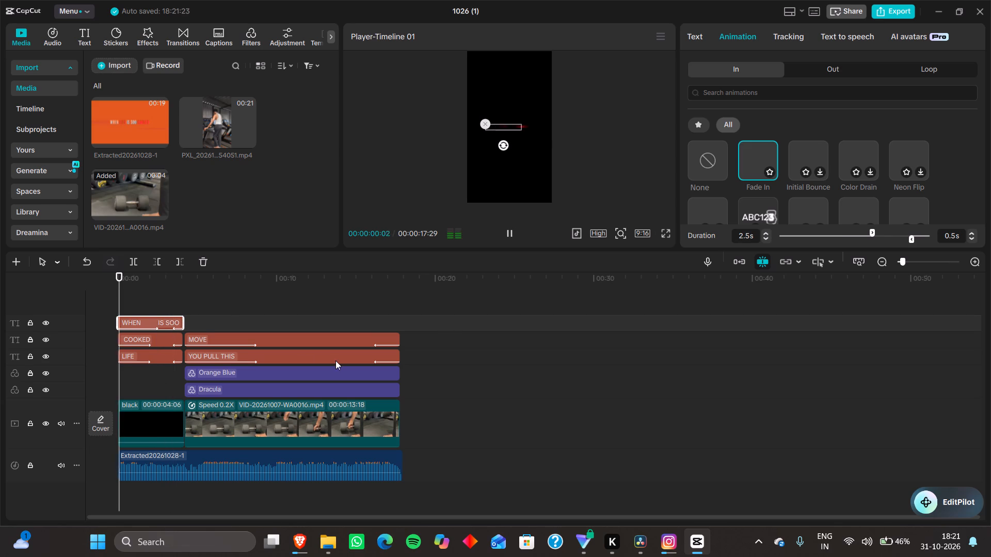
Reapply the Fade In entrance animation to the "COOKED" text clip and set its duration to 2.5 s.
left_click(160, 340)
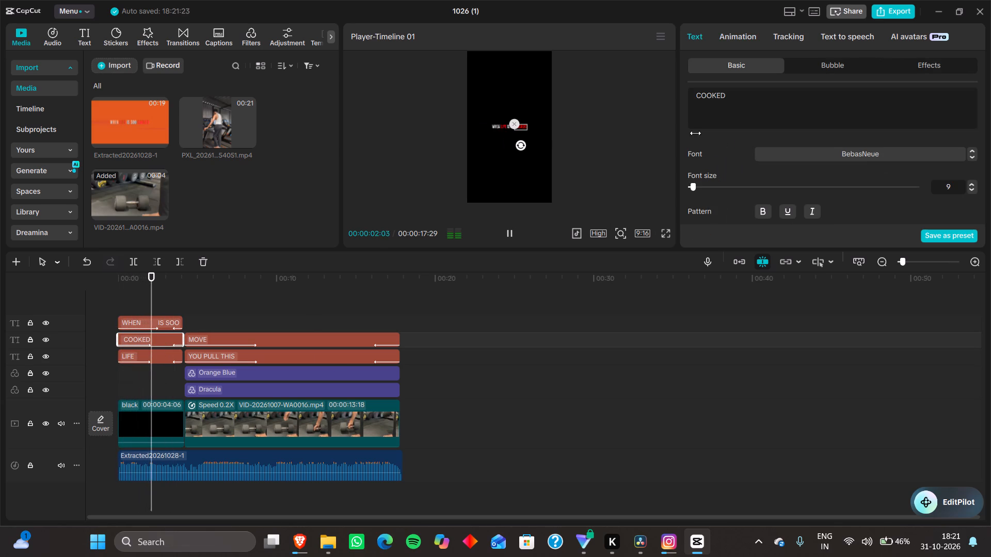
left_click(742, 39)
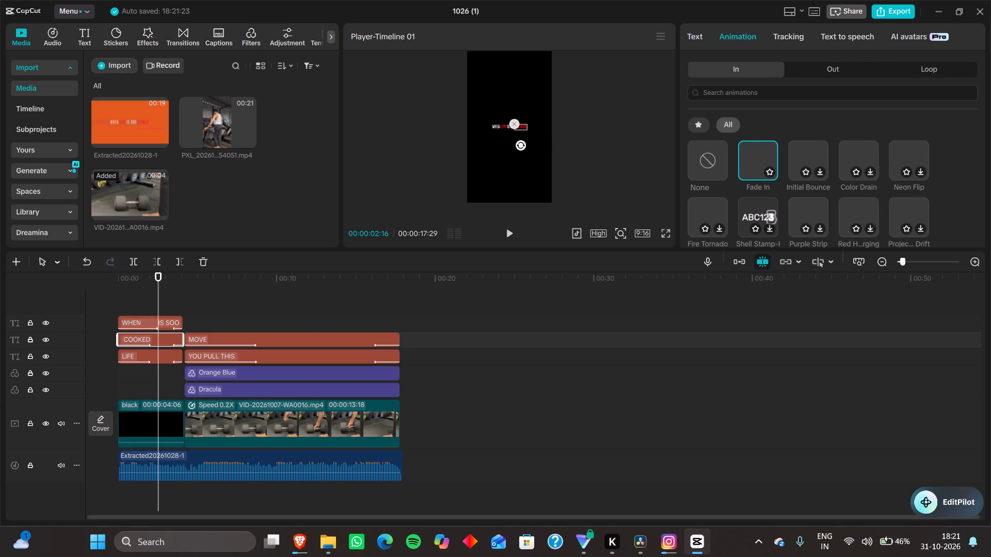
left_click(760, 156)
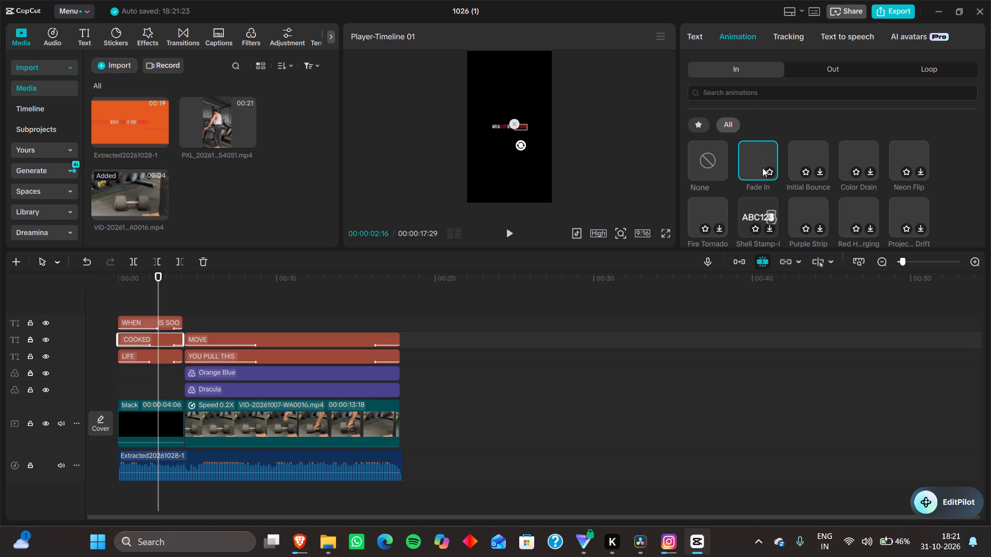
left_click(762, 168)
double_click(752, 169)
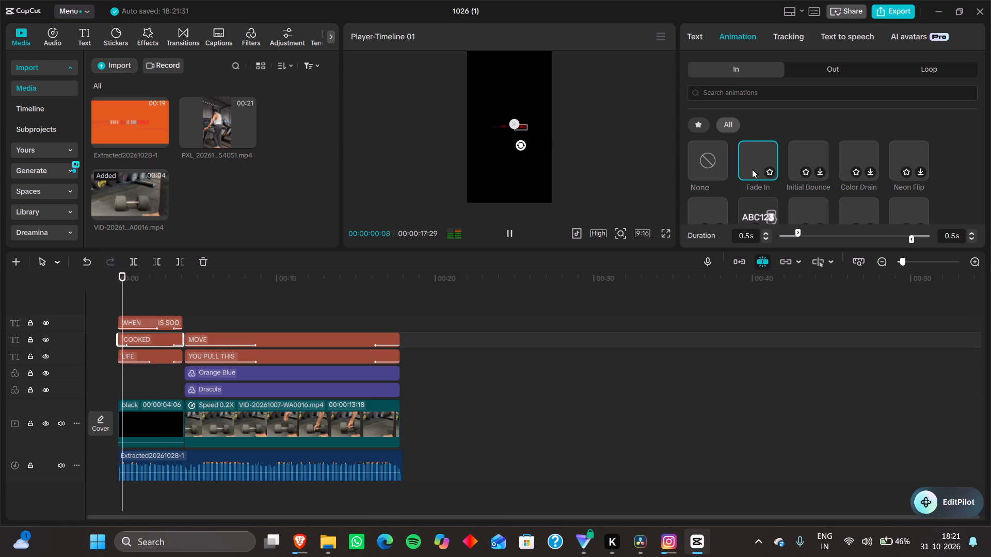
left_click(852, 236)
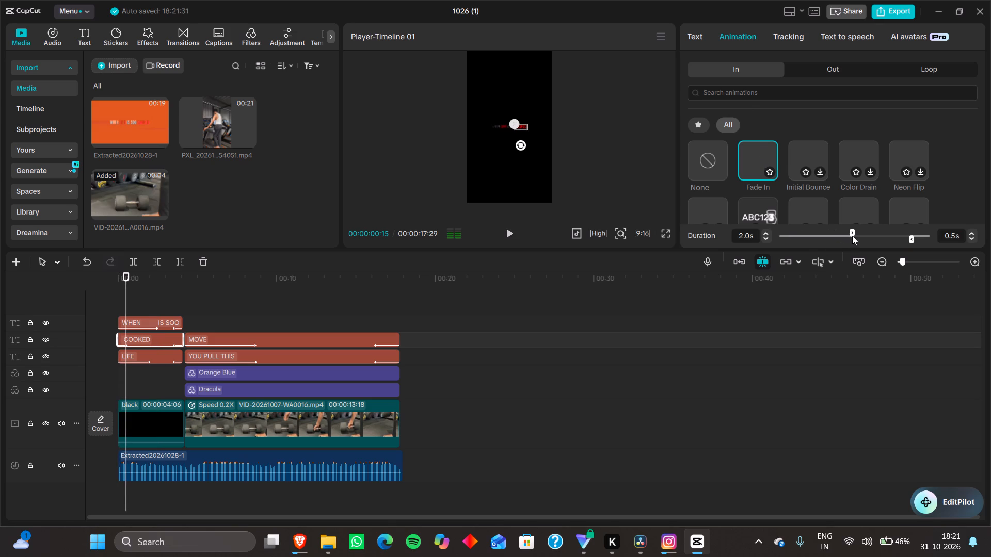
triple_click(767, 233)
left_click(767, 233)
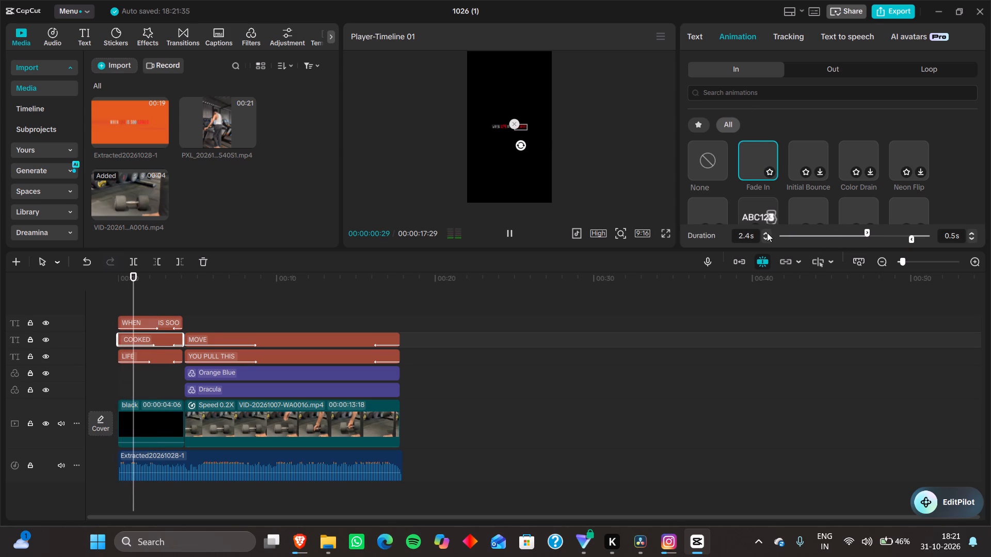
left_click(767, 233)
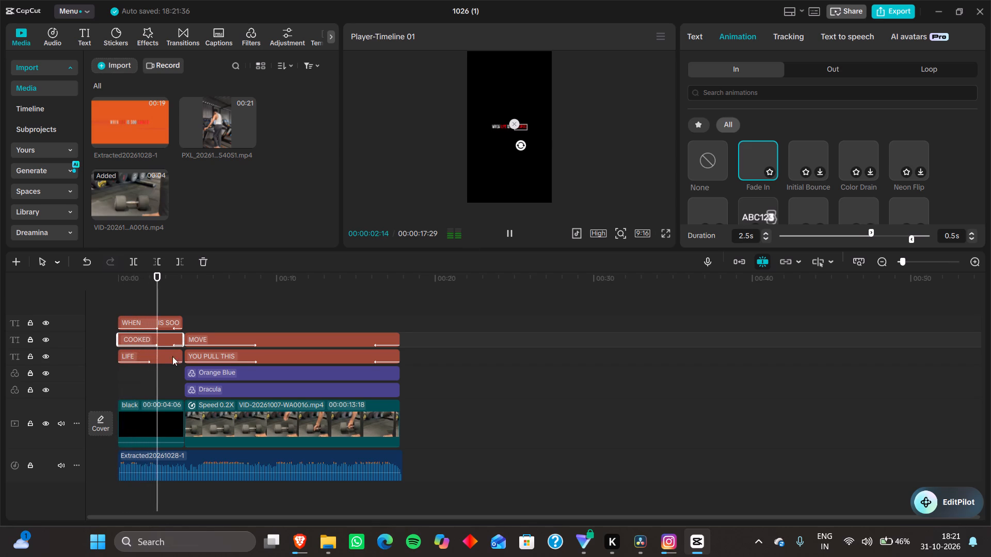
Reapply the Fade In entrance animation to the "LIFE" text clip and set its duration to 2.5 s.
left_click(158, 360)
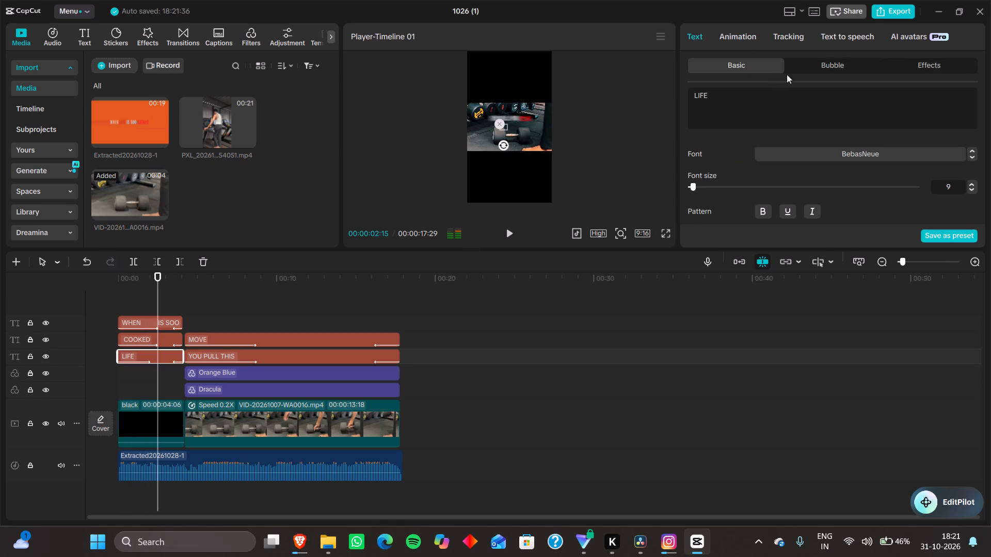
left_click(739, 27)
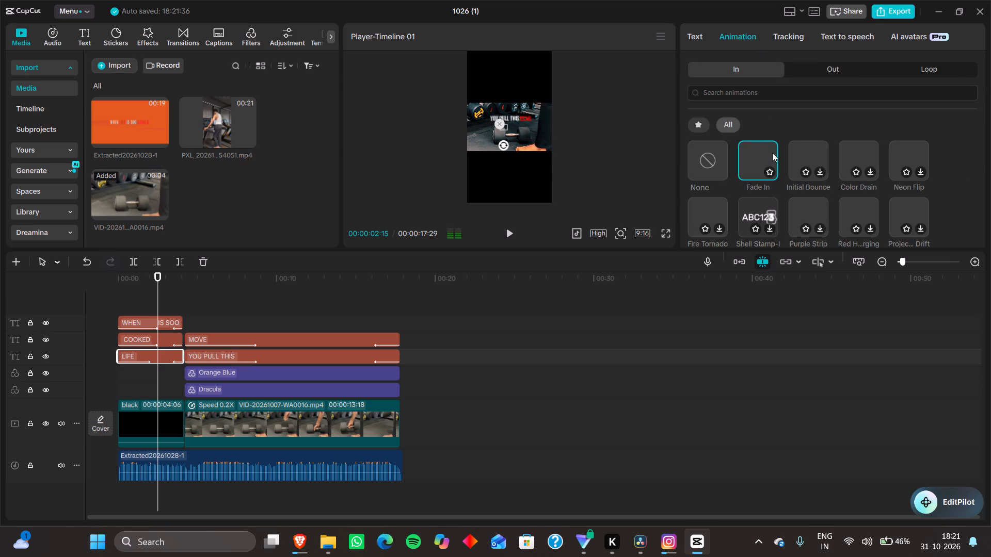
triple_click(761, 166)
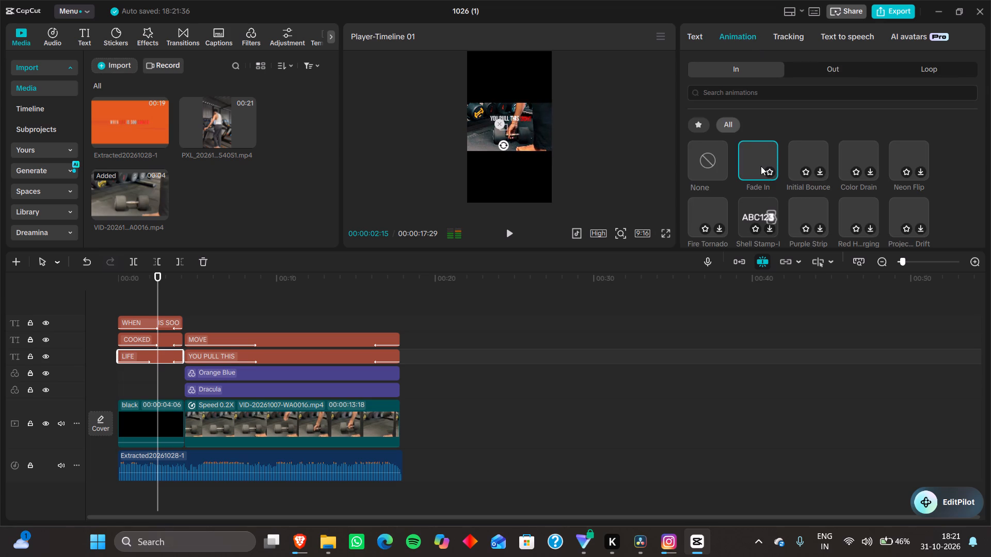
left_click(761, 166)
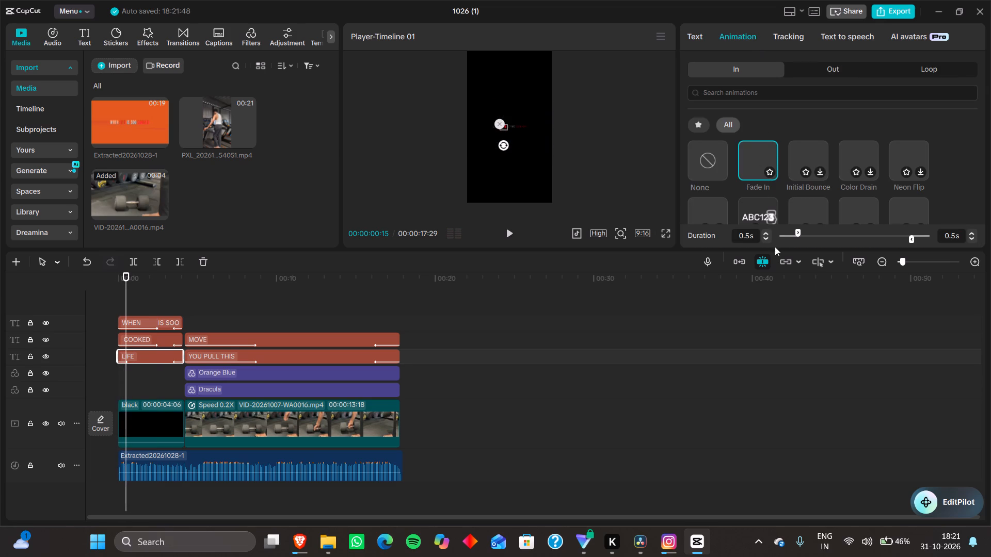
left_click(861, 236)
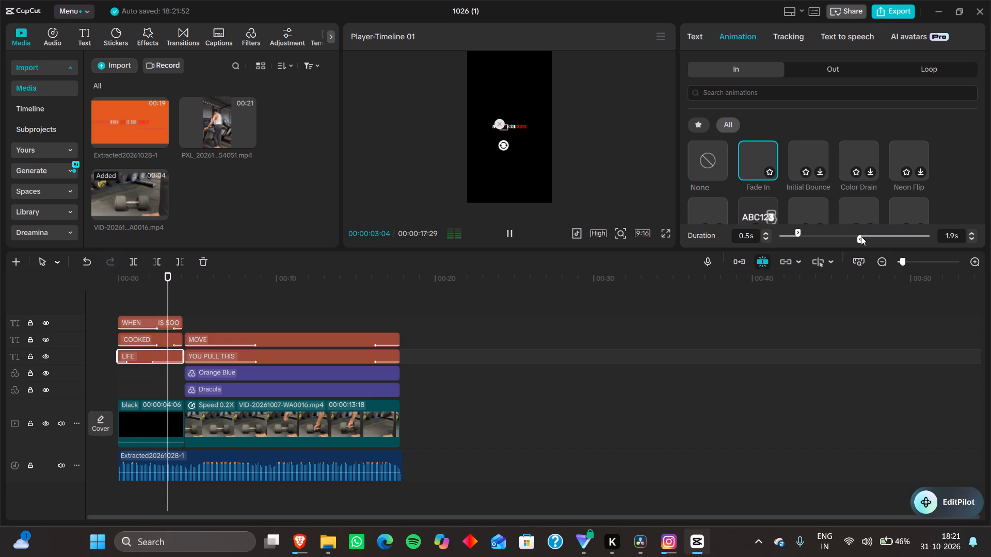
key("ctrl+z")
left_click(853, 235)
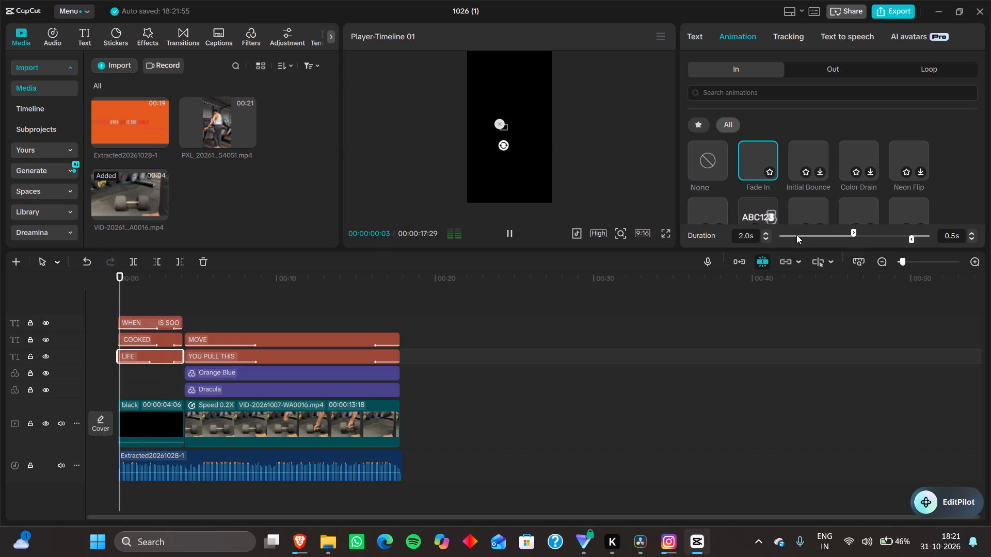
triple_click(766, 233)
left_click(766, 233)
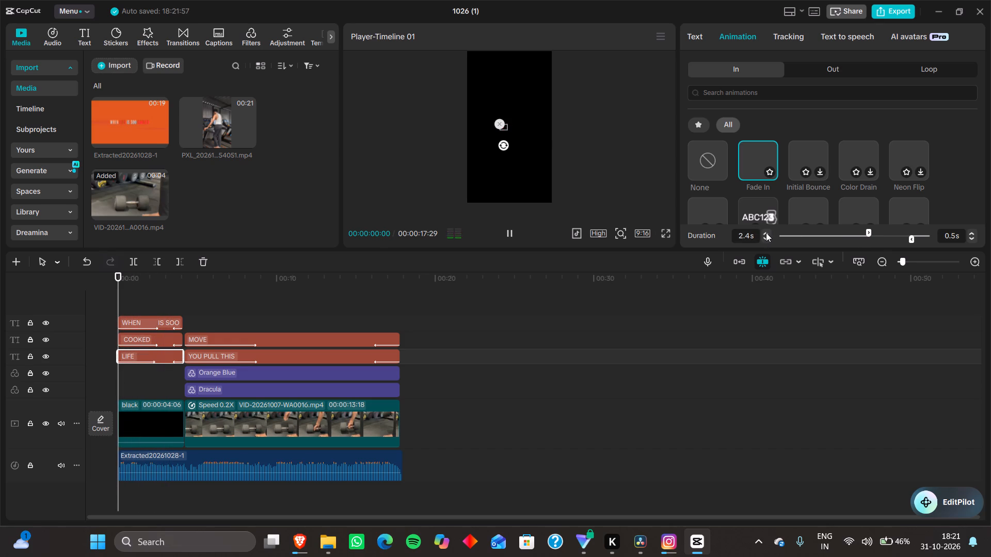
left_click(766, 233)
Preview the opening title and the "YOU PULL THIS MOVE" text in full-screen playback, then return to the editor.
left_click(666, 236)
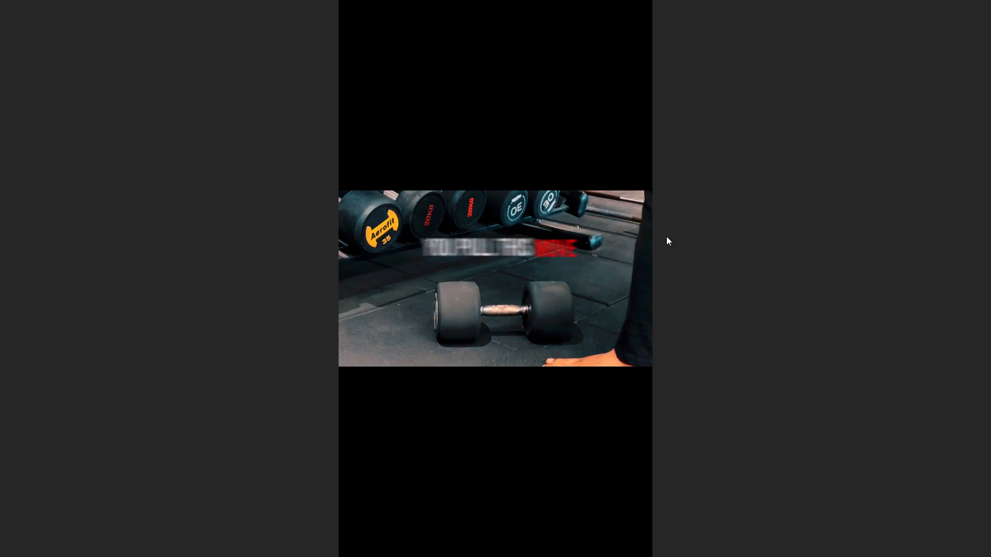
key("Left")
key("Up")
key("Up")
key("Up")
key("Up")
key("Up")
key("Up")
key("Up")
key("Up")
key("space")
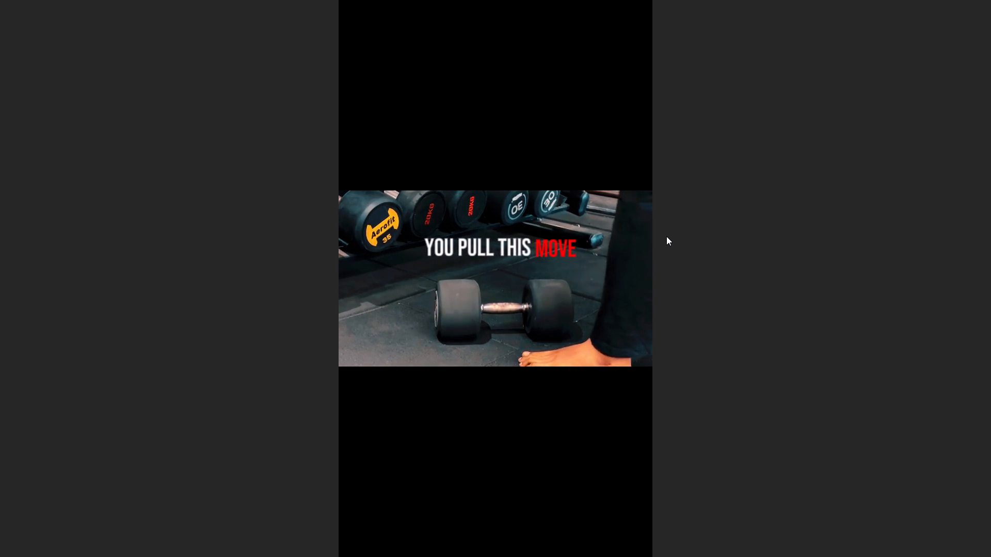
key("space")
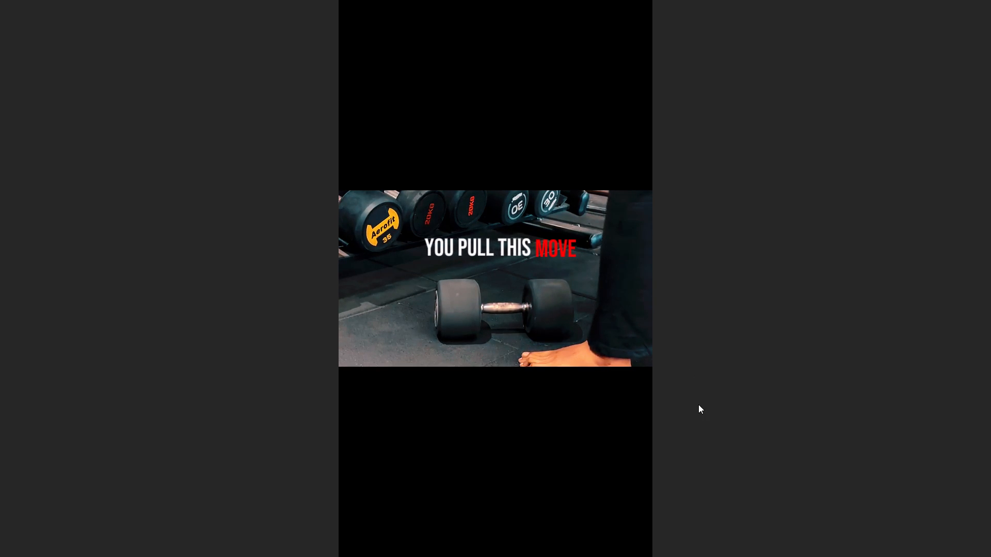
left_click(698, 404)
left_click(669, 499)
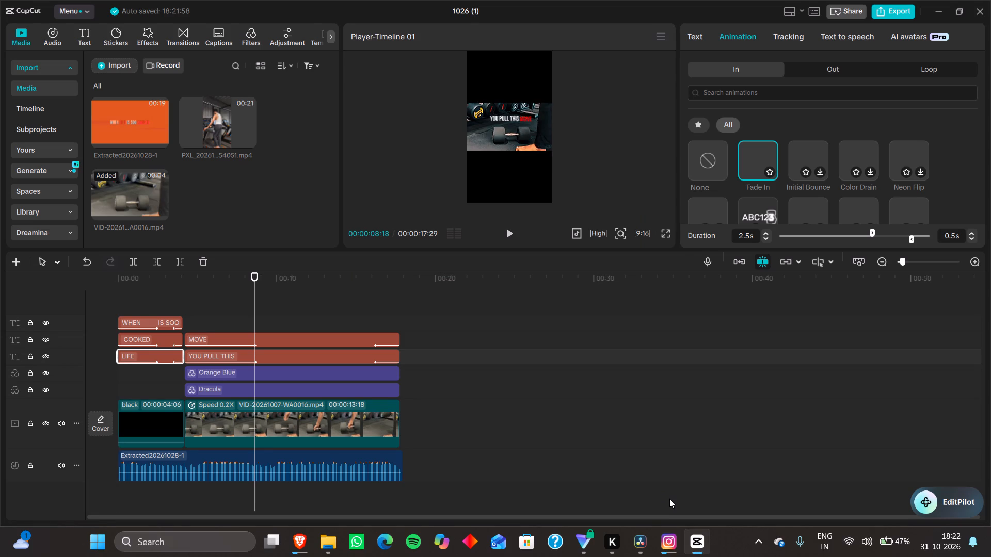
Replay the video from its start in full screen, then return to the editor and move the playhead to the timeline start.
left_click(665, 239)
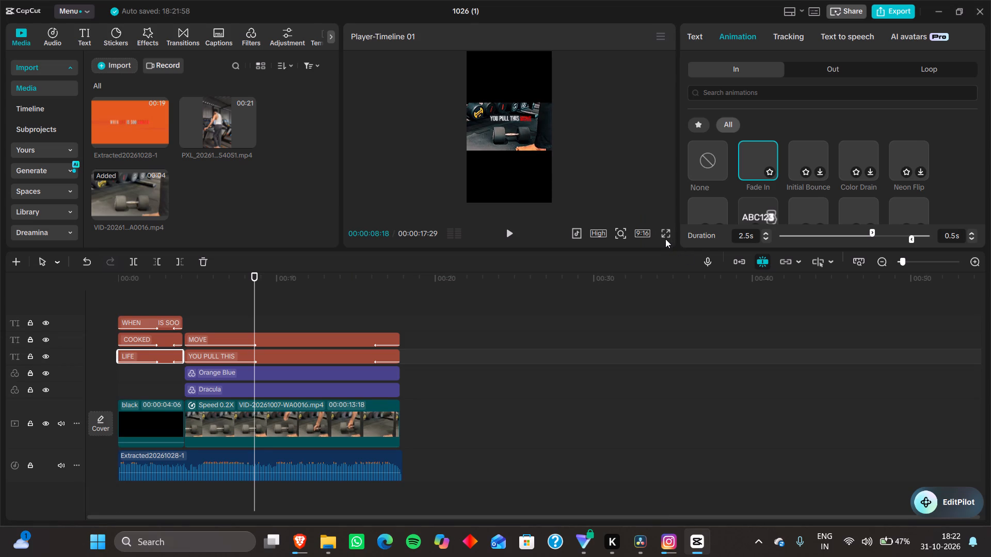
left_click(668, 232)
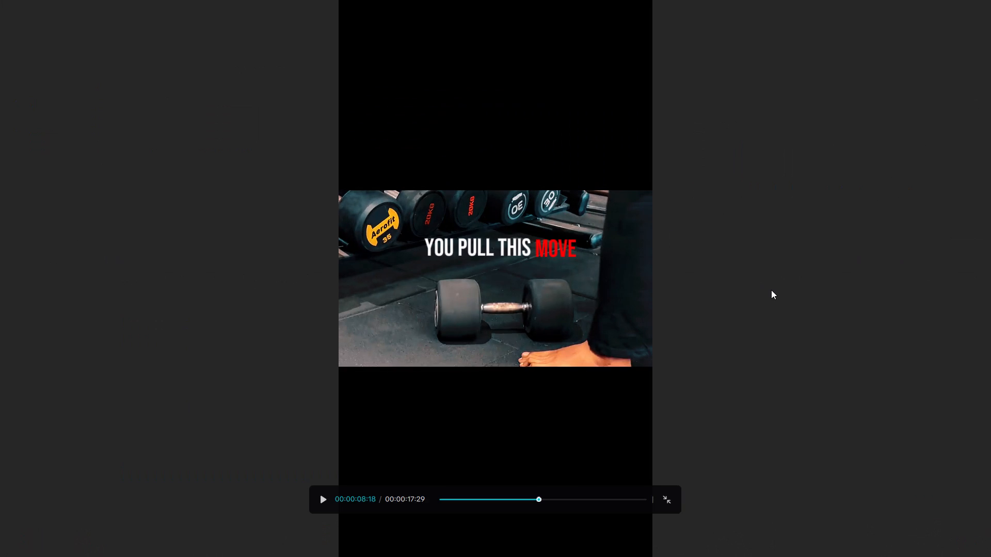
key("Up")
key("Up")
key("Up")
key("Down")
key("Up")
key("Down")
key("Left")
key("Left")
key("Left")
key("Left")
key("Left")
key("Left")
key("Left")
key("Left")
key("Left")
key("Left")
key("Left")
key("Left")
key("Left")
key("Up")
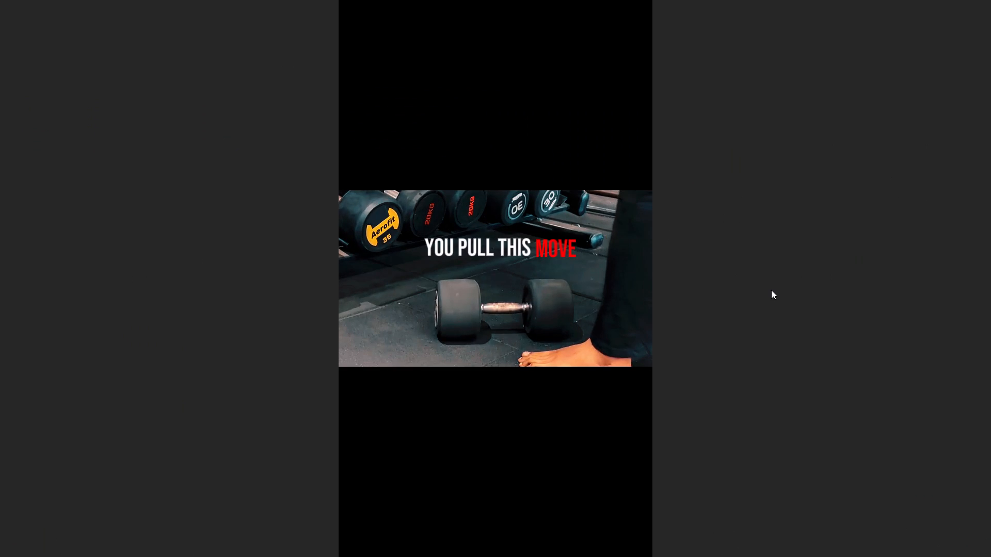
left_click(684, 364)
left_click(441, 499)
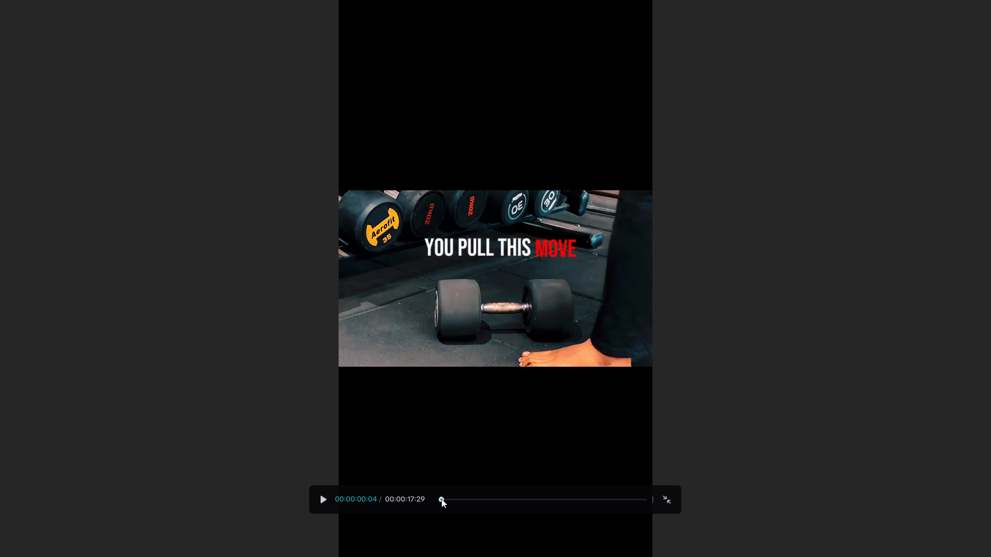
key("Left")
key("Left")
key("Left")
key("Left")
key("Left")
key("Left")
key("Left")
key("space")
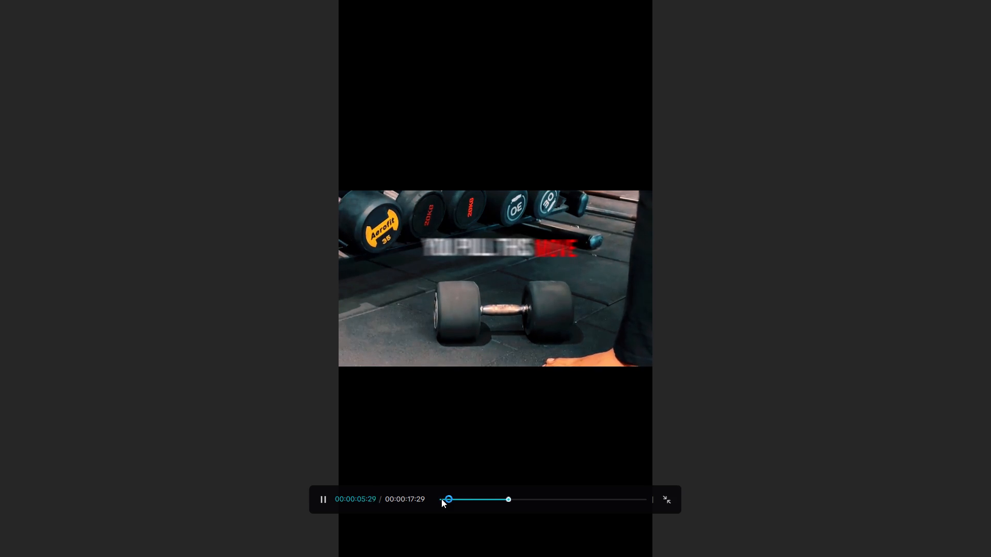
left_click(666, 462)
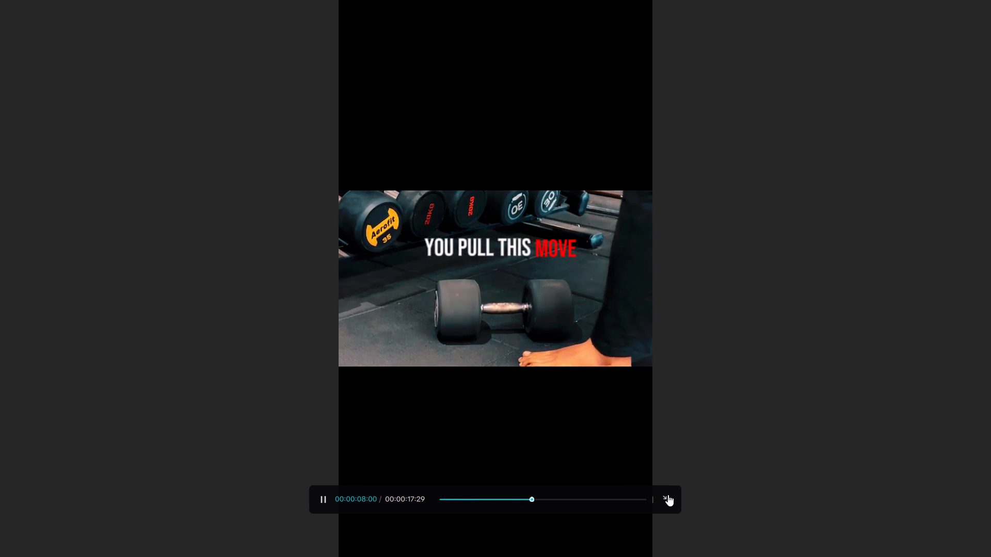
left_click(668, 495)
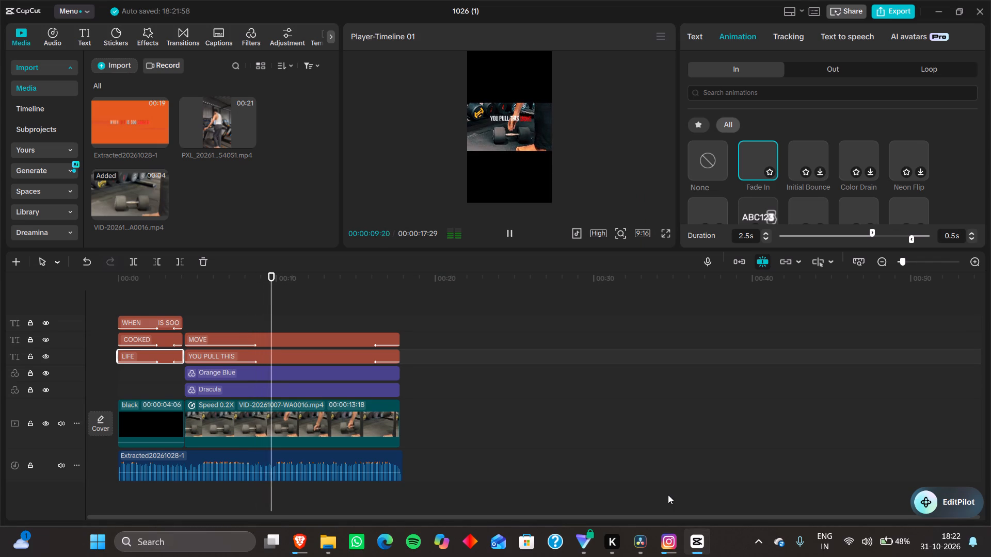
key("Up")
key("Up")
key("Up")
key("Up")
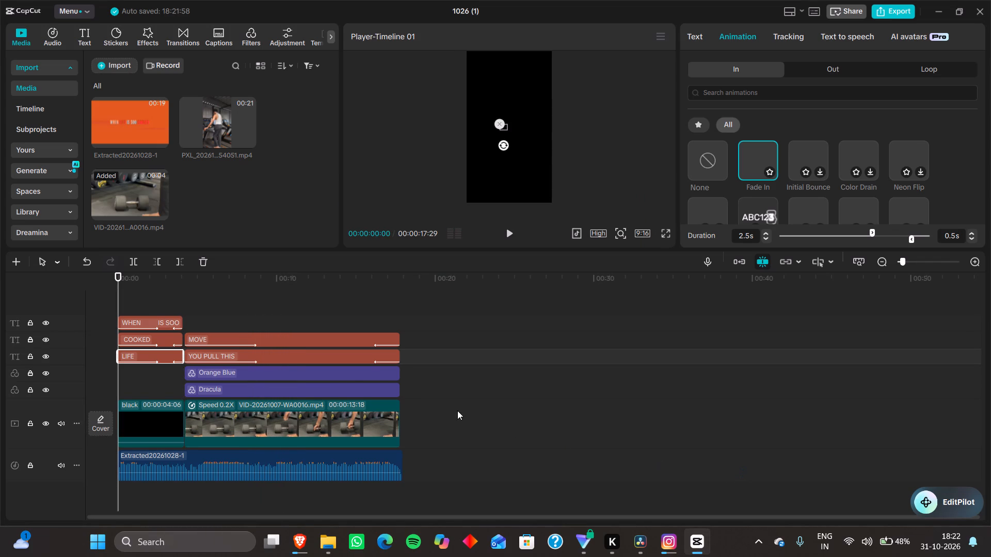
Examine the entrance and exit animations available for the "MOVE" text clip, including the favorites.
left_click(281, 340)
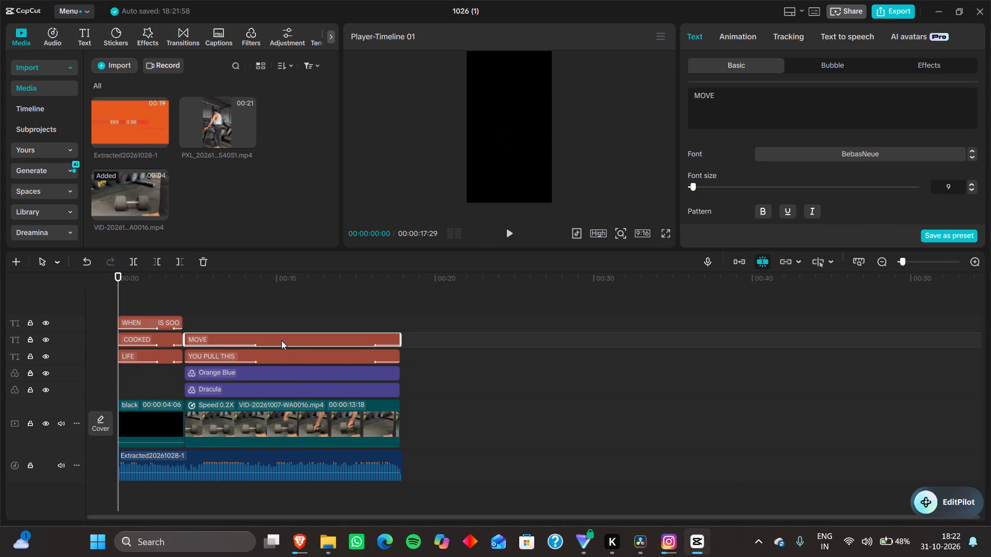
left_click(734, 36)
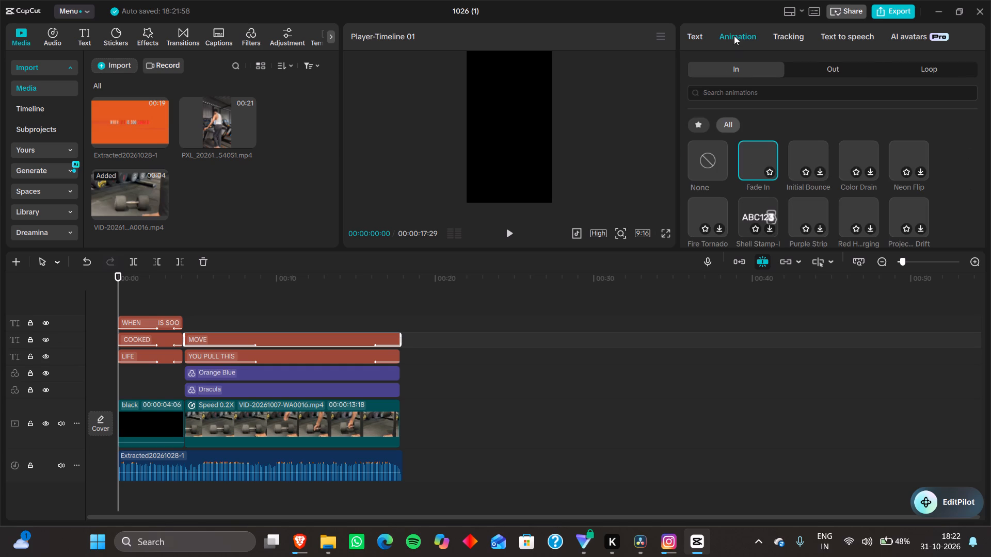
left_click(827, 65)
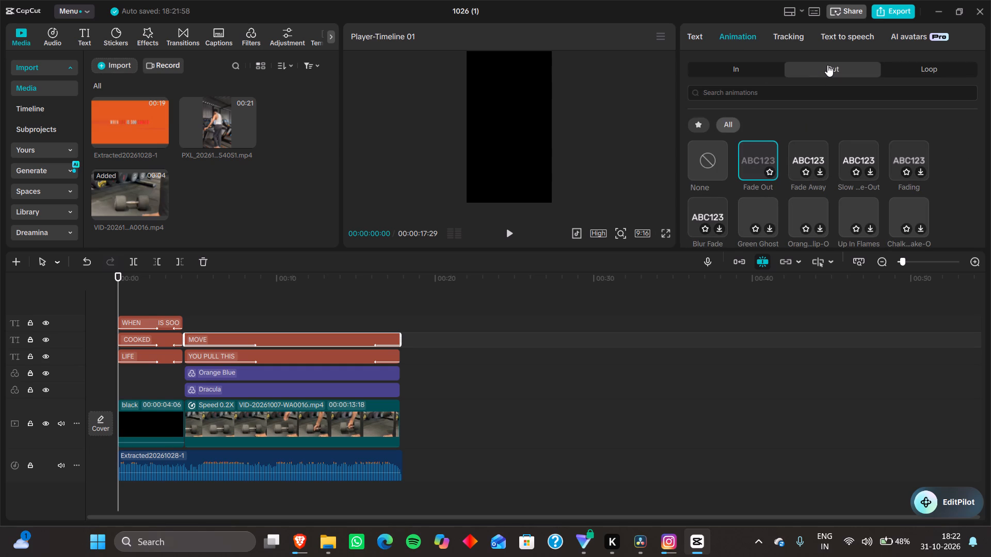
left_click(756, 67)
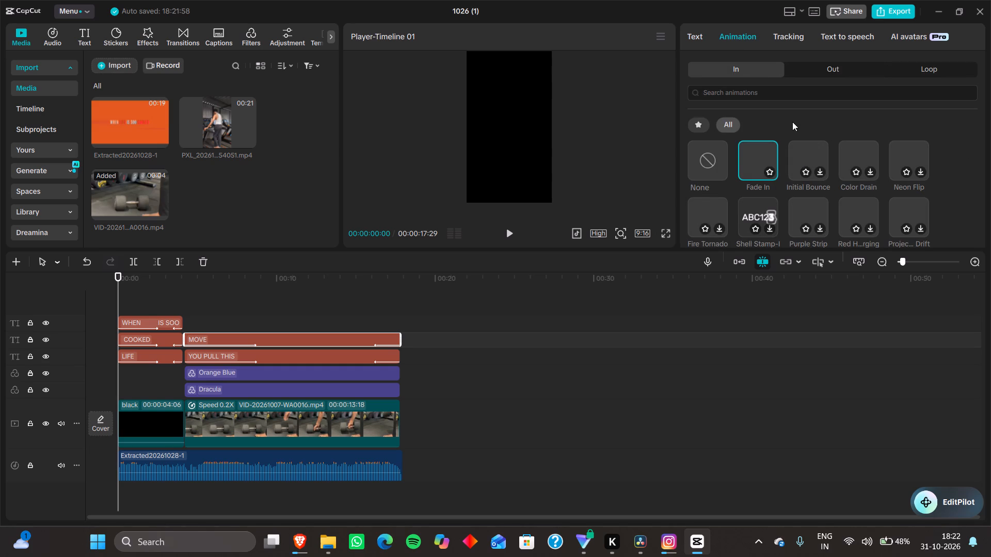
scroll(830, 172, "down", 1)
scroll(815, 168, "up", 2)
scroll(815, 168, "down", 1)
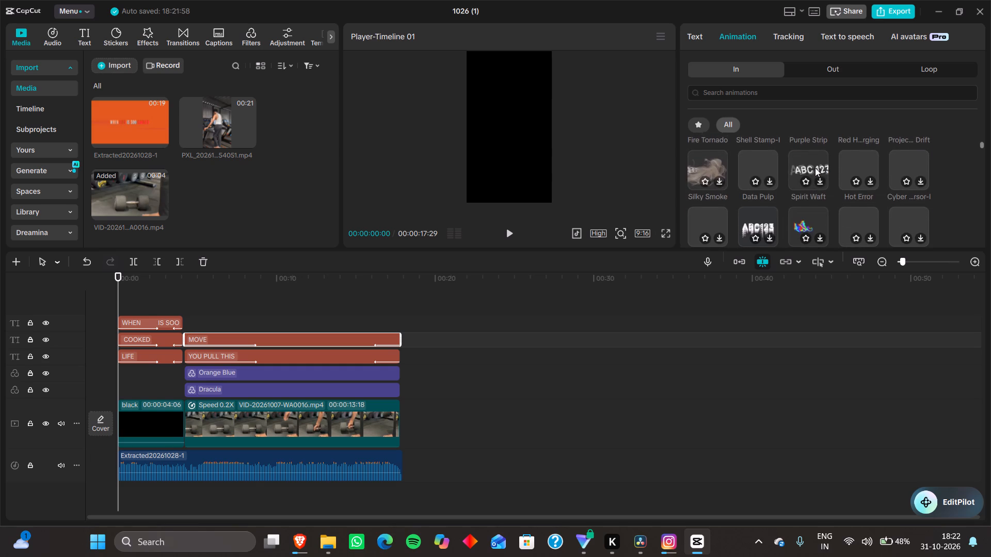
scroll(815, 168, "down", 1)
left_click(700, 128)
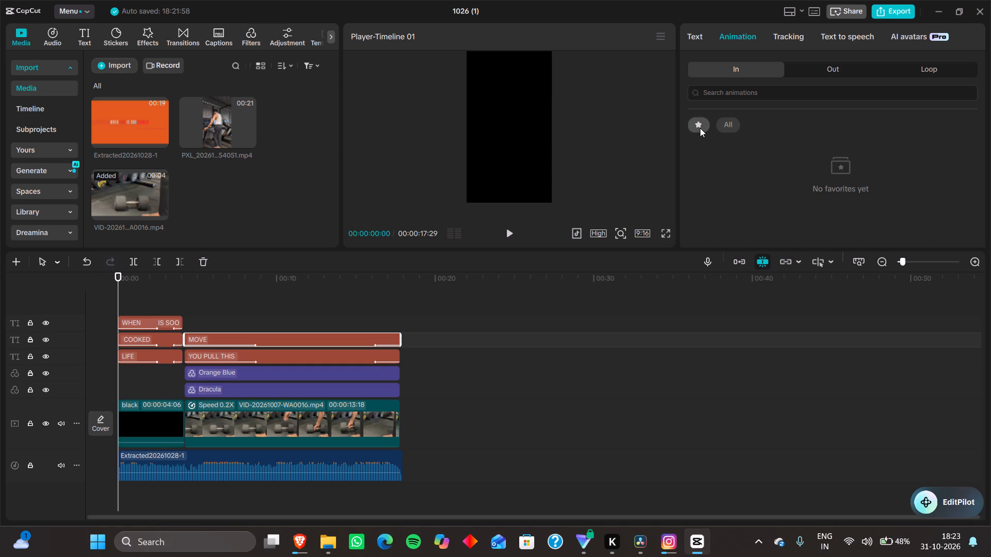
left_click(727, 126)
scroll(778, 177, "down", 1)
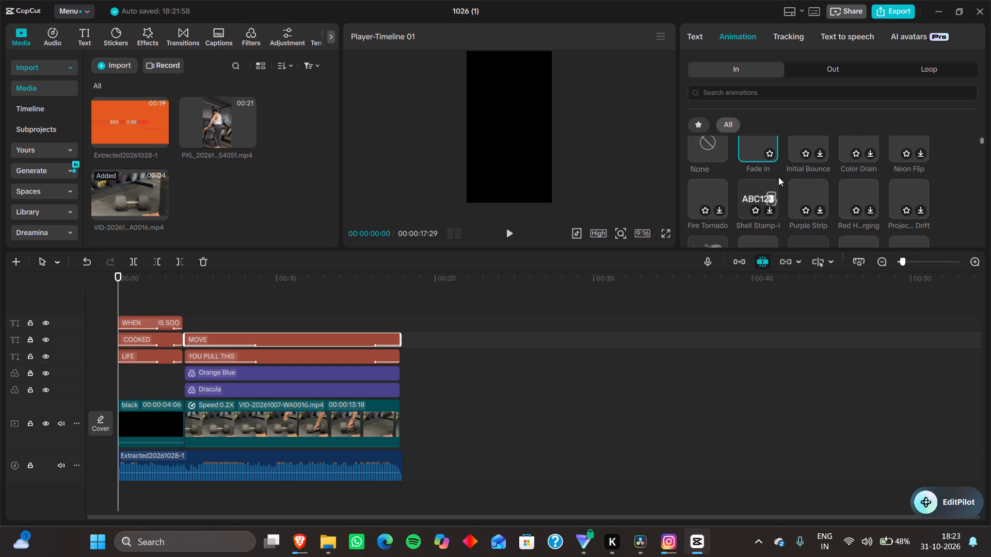
scroll(778, 177, "down", 3)
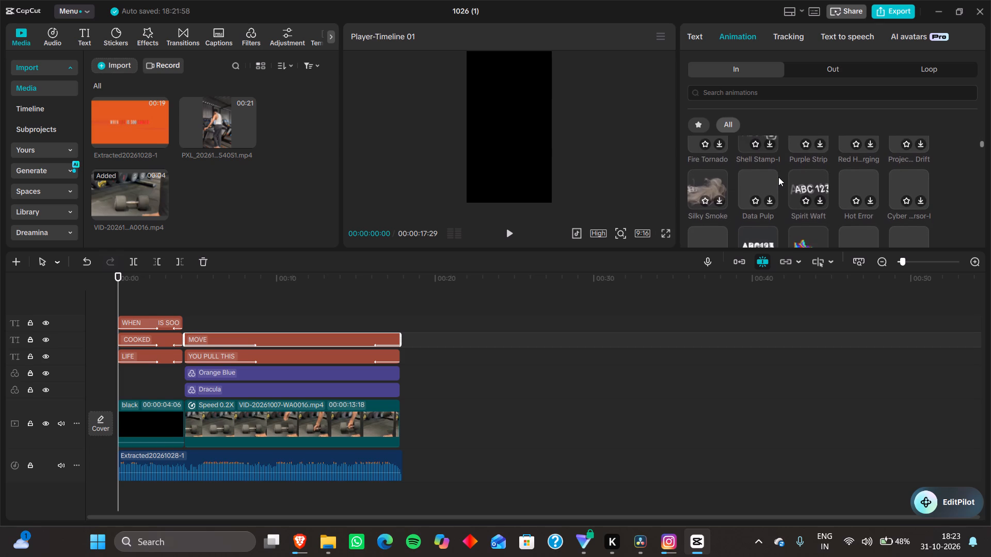
scroll(778, 177, "down", 1)
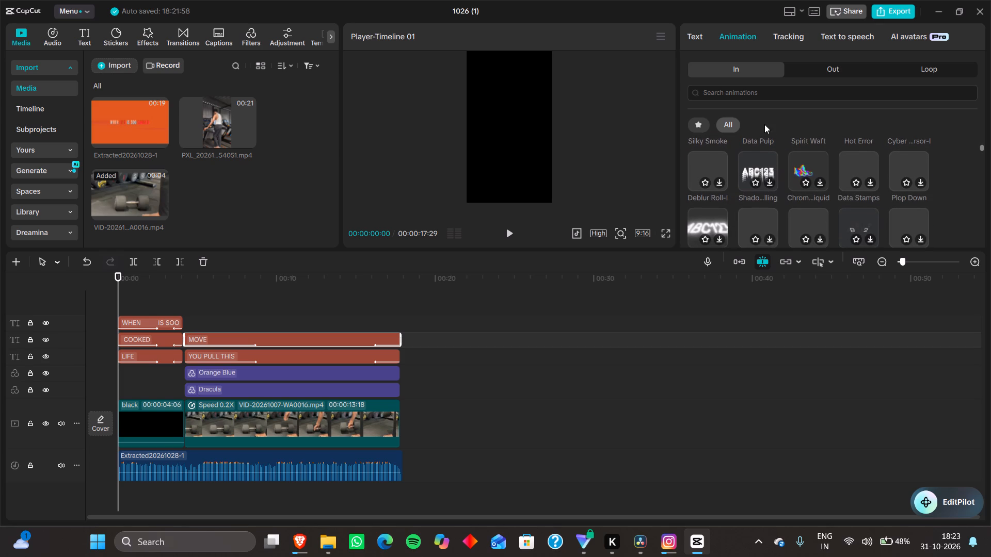
Search the entrance animations for "blur" for the "MOVE" text clip.
left_click(751, 97)
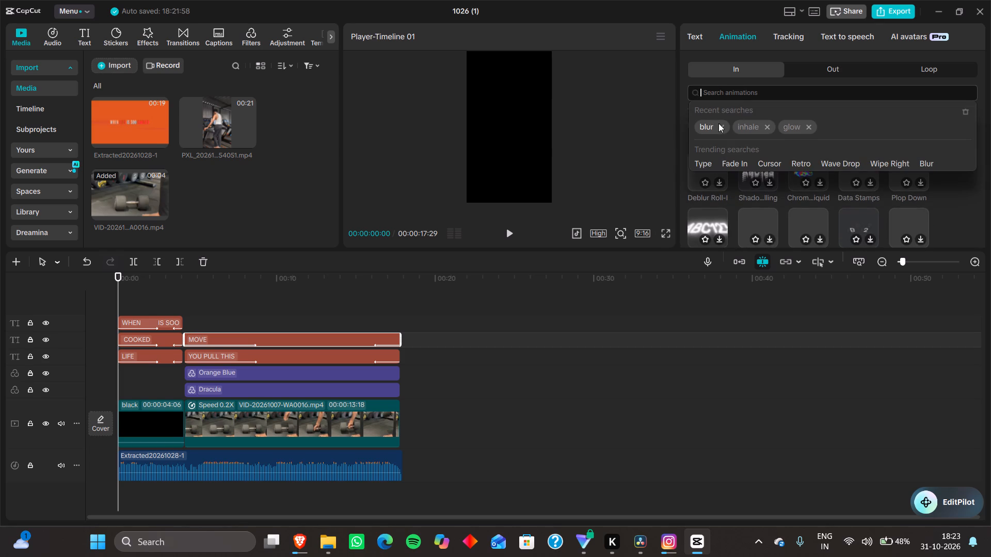
left_click(705, 129)
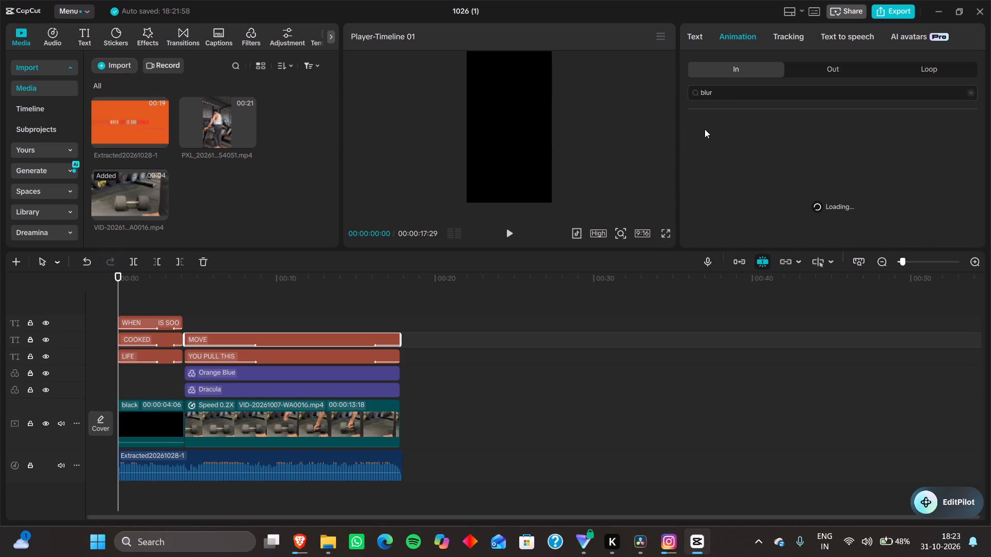
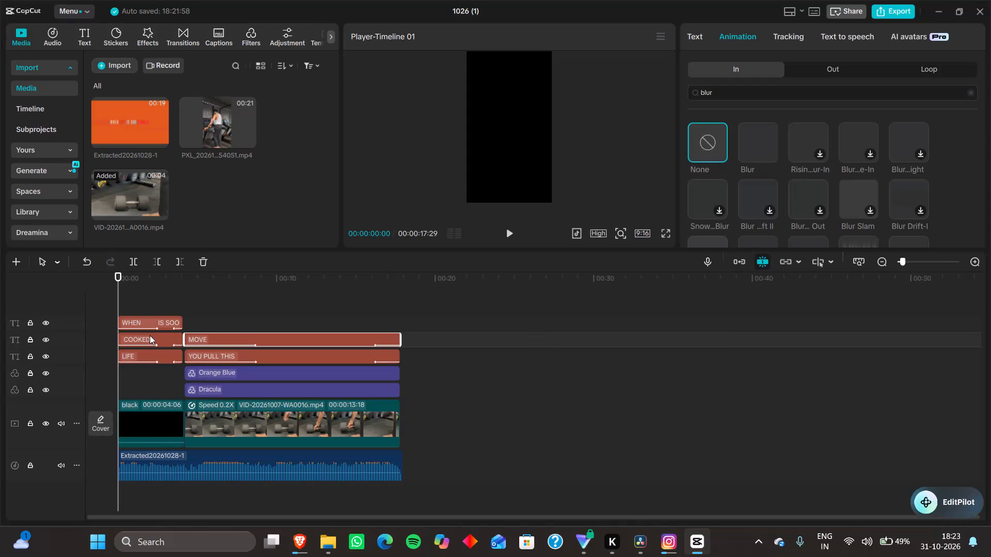
Apply the Blur entrance animation to the "WHEN IS SOO", "COOKED" and "LIFE" text clips.
left_click(150, 327)
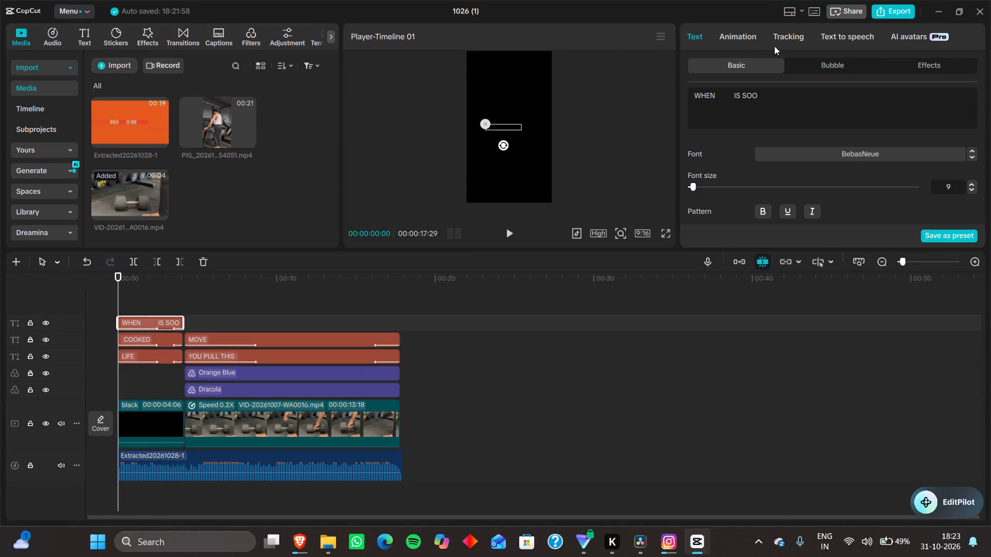
left_click(742, 34)
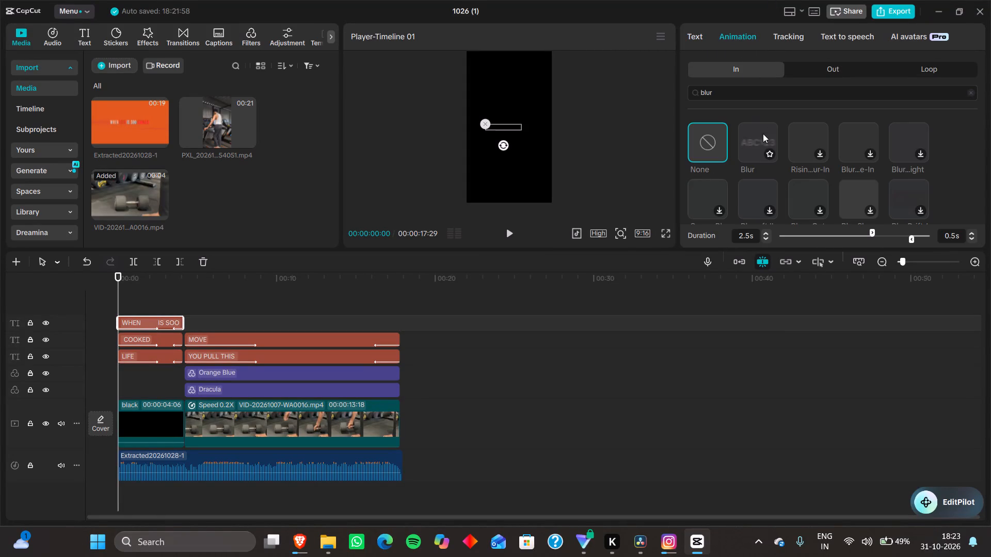
left_click(757, 141)
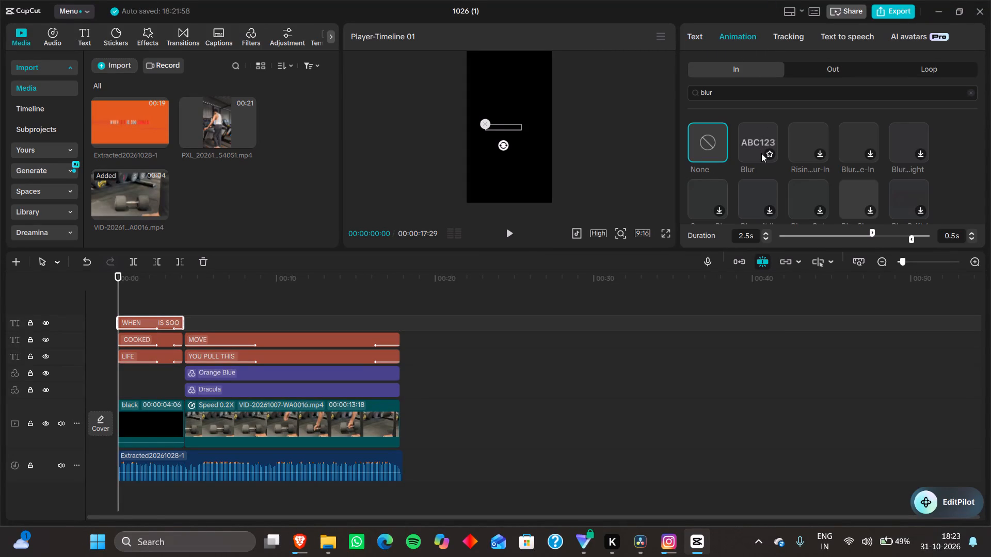
double_click(761, 153)
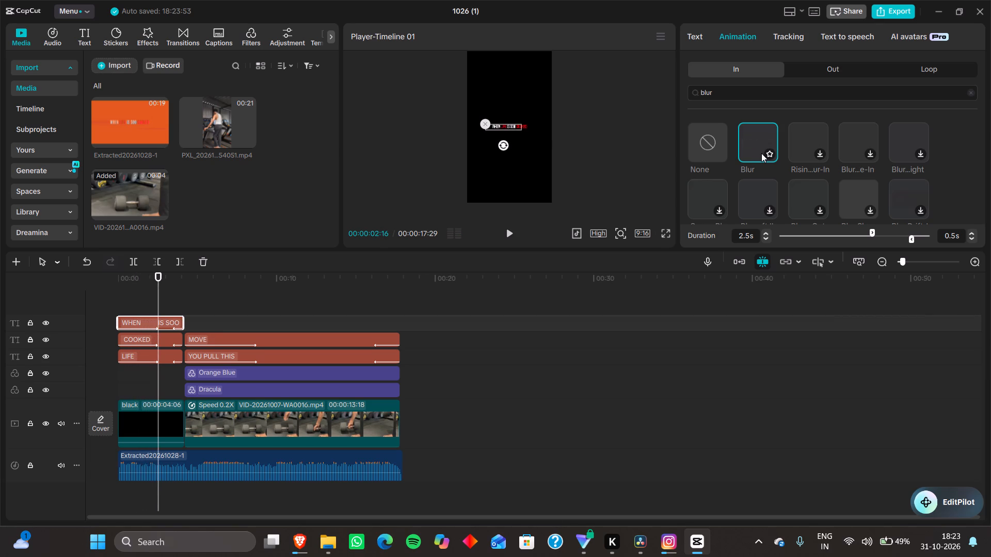
left_click(140, 342)
left_click(745, 35)
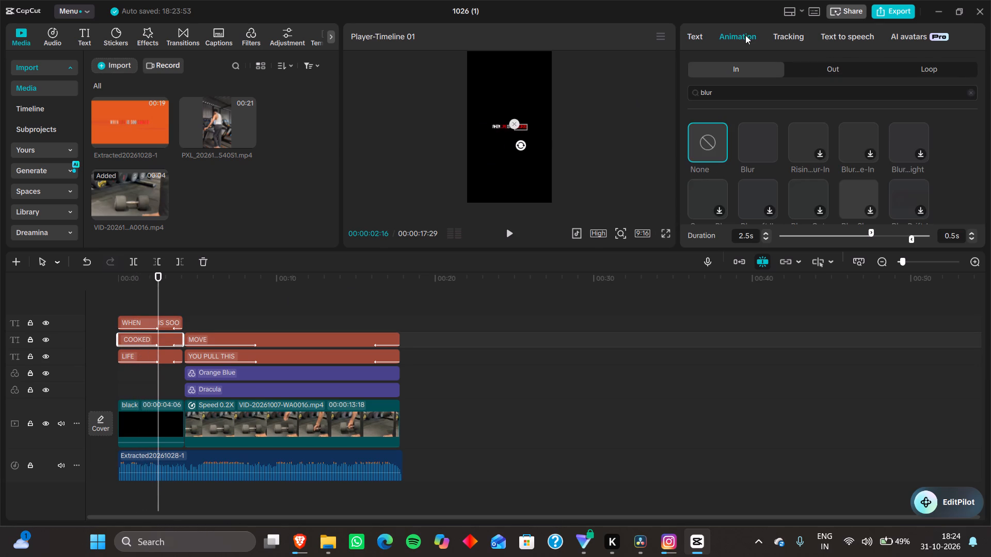
double_click(755, 134)
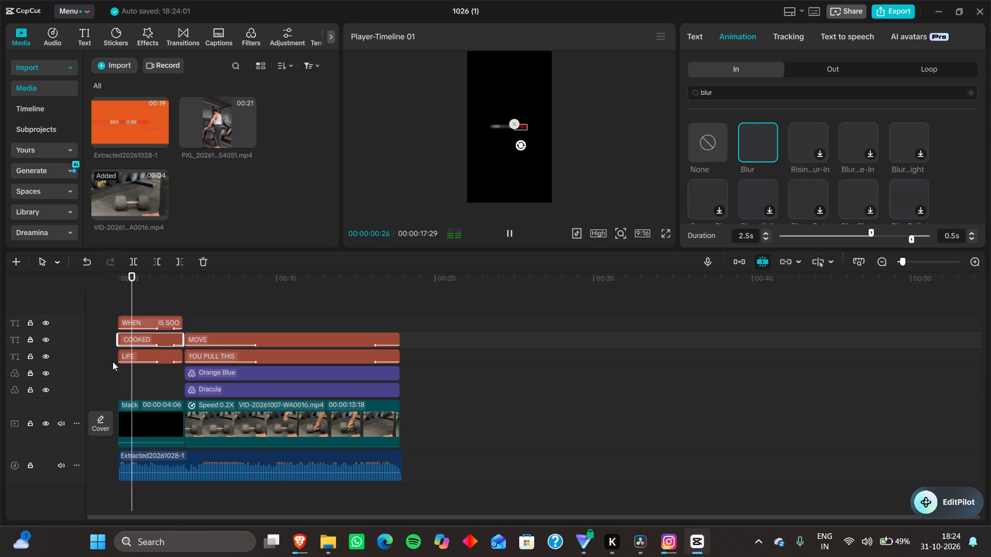
left_click(141, 357)
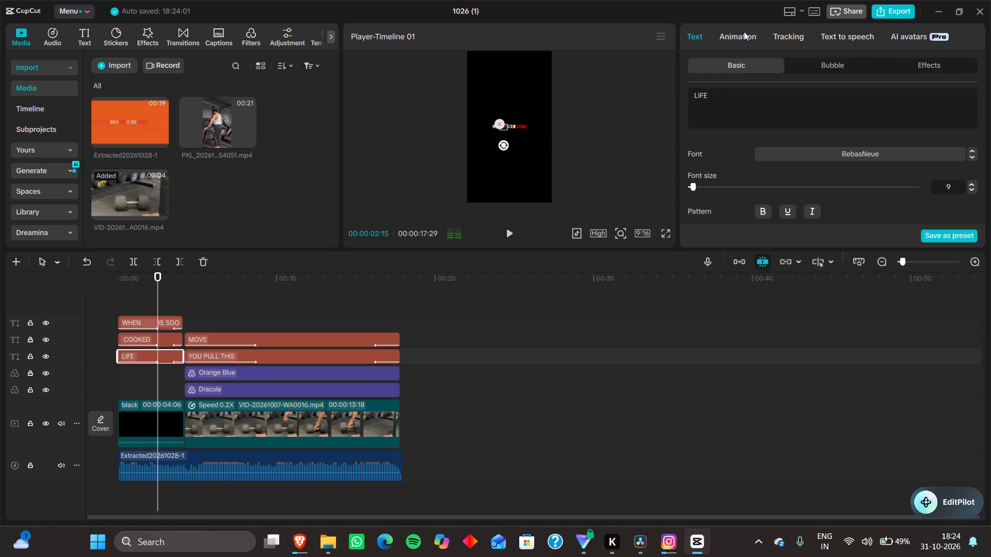
left_click(744, 31)
double_click(749, 148)
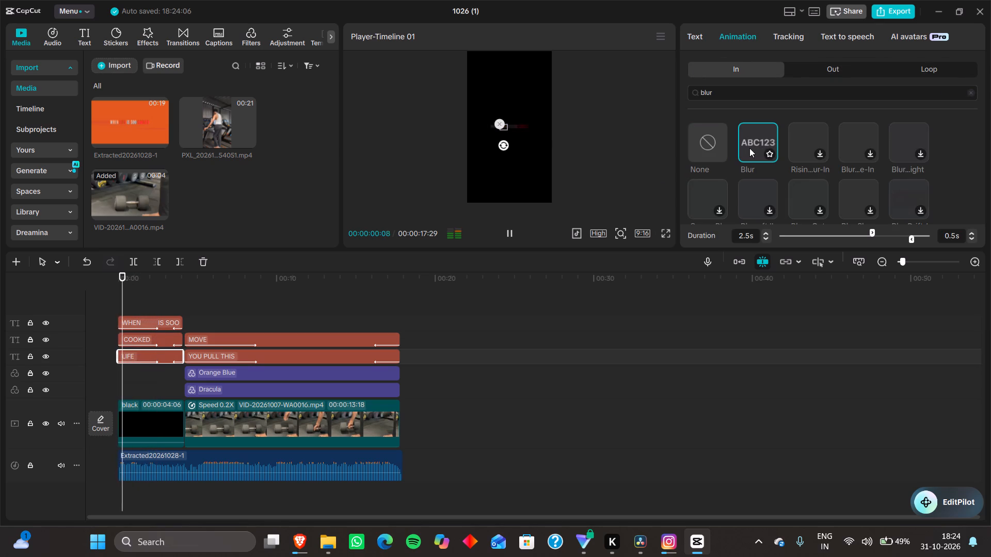
Preview the opening title's entrance from the timeline start in full screen.
key("Up")
key("Up")
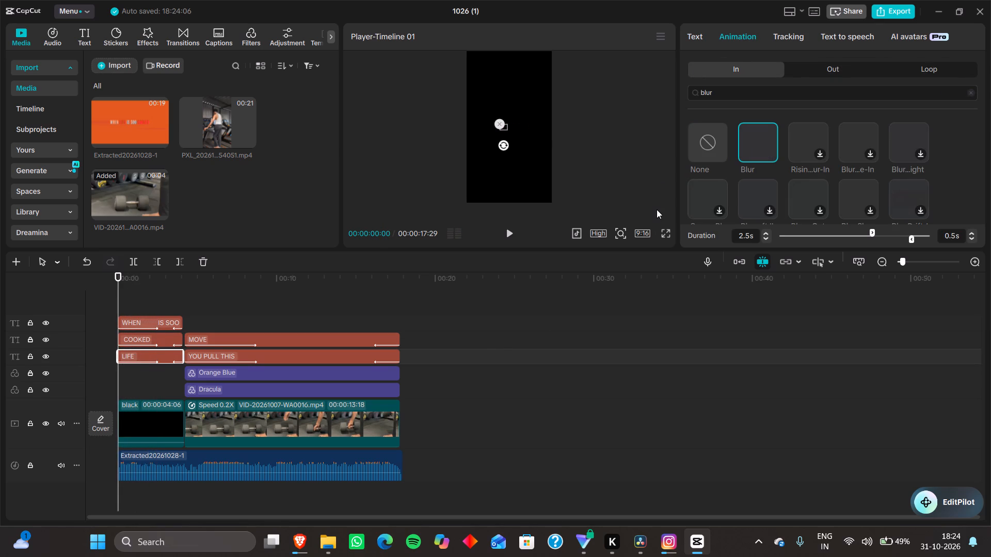
left_click(668, 232)
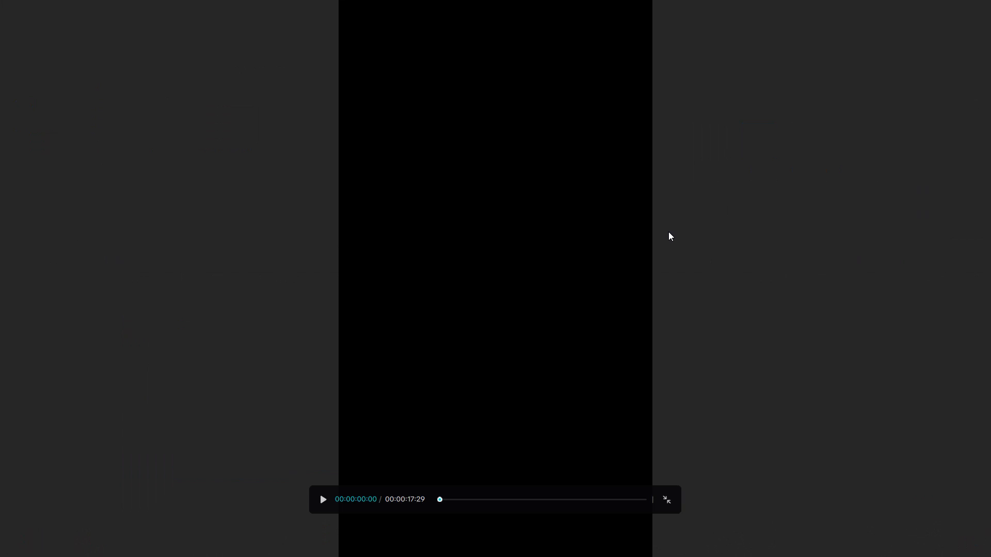
key("space")
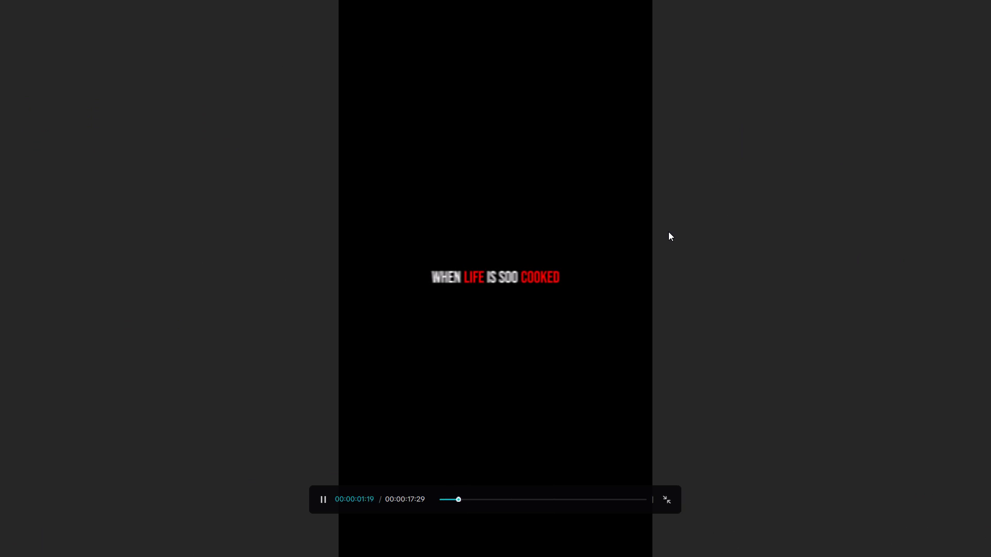
key("space")
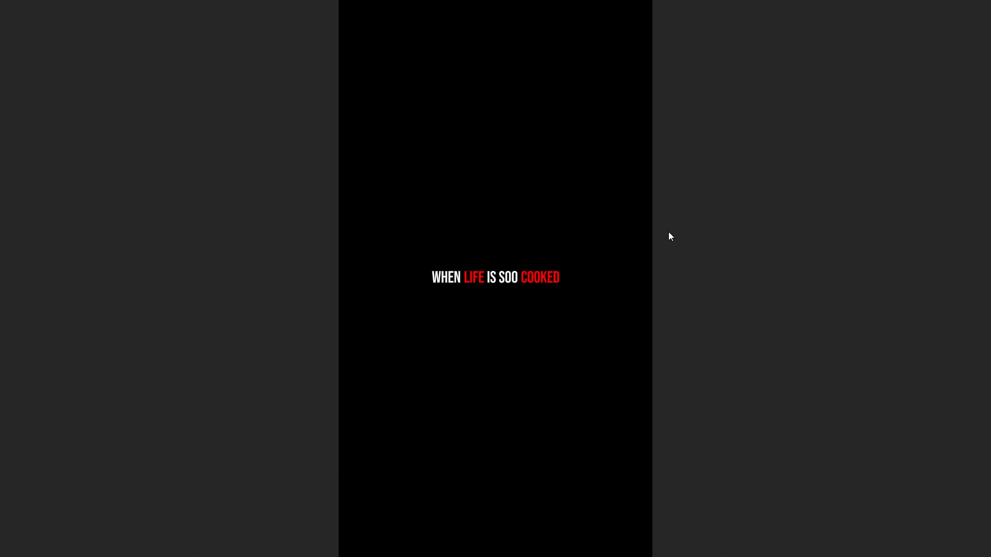
left_click(702, 243)
key("space")
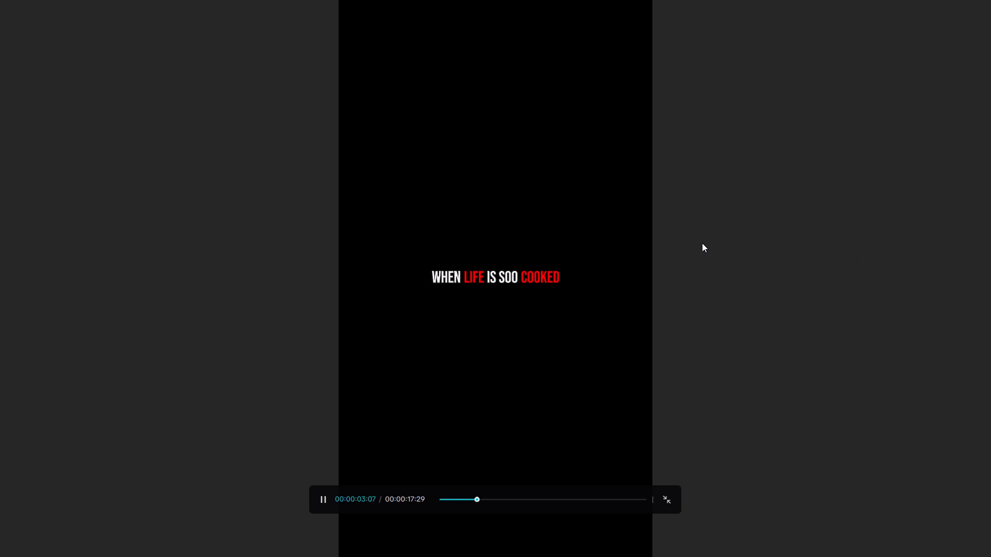
Rewind to the black opening frames and replay the opening title in full screen.
key("Up")
key("Up")
key("Up")
key("Up")
key("Up")
key("Up")
key("Left")
key("Left")
key("Left")
key("Left")
key("Left")
key("Left")
key("Left")
key("Left")
key("Left")
key("Left")
key("Left")
key("Left")
key("Left")
key("Left")
key("Left")
key("Left")
key("Left")
key("Left")
key("Left")
key("Left")
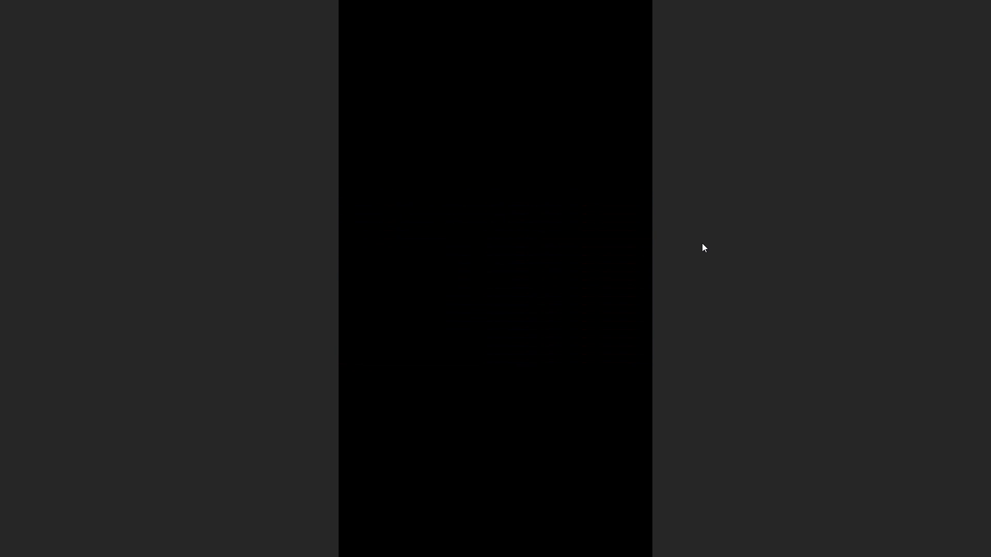
key("space")
key("space")
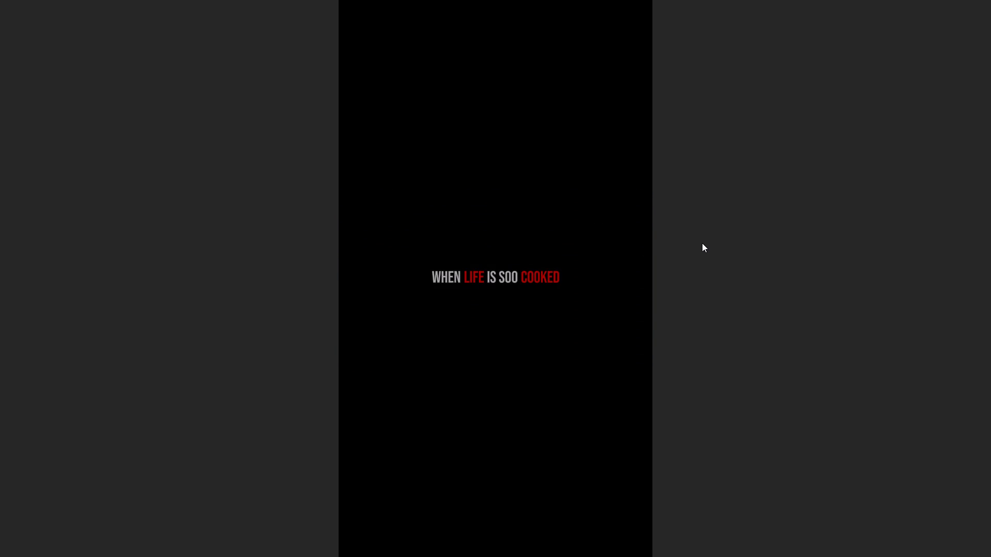
Step back to the title's blurred entrance, replay through the "YOU PULL THIS MOVE" text, and return to the editor.
key("Left")
key("Left")
key("Left")
key("Left")
key("Left")
key("Left")
key("Left")
key("Left")
key("Left")
left_click(630, 289)
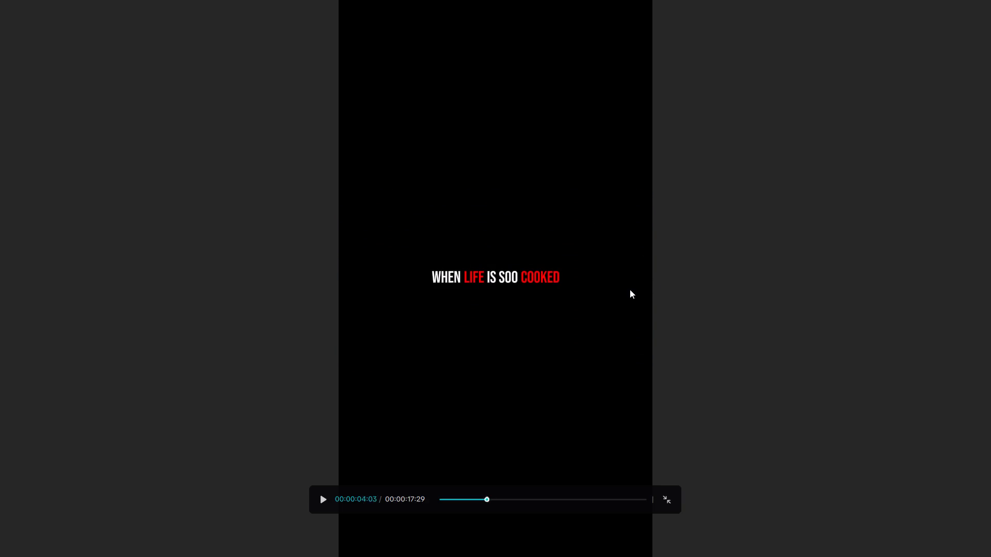
key("Left")
key("Left")
key("Left")
key("Left")
key("Left")
key("Left")
key("Left")
key("Left")
key("Left")
key("Left")
key("Left")
key("Left")
key("Left")
key("Left")
key("Left")
key("Left")
key("Left")
key("Left")
key("Left")
key("Left")
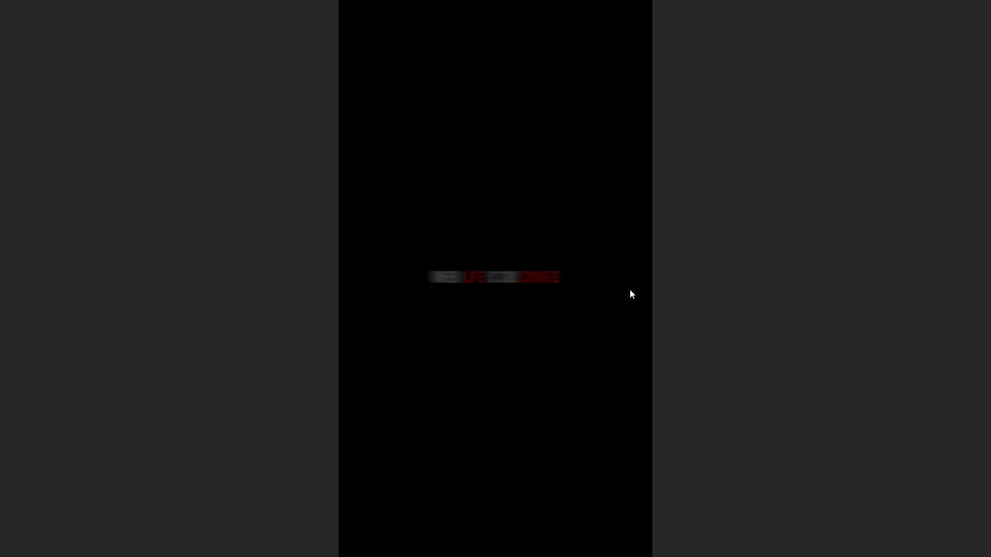
key("space")
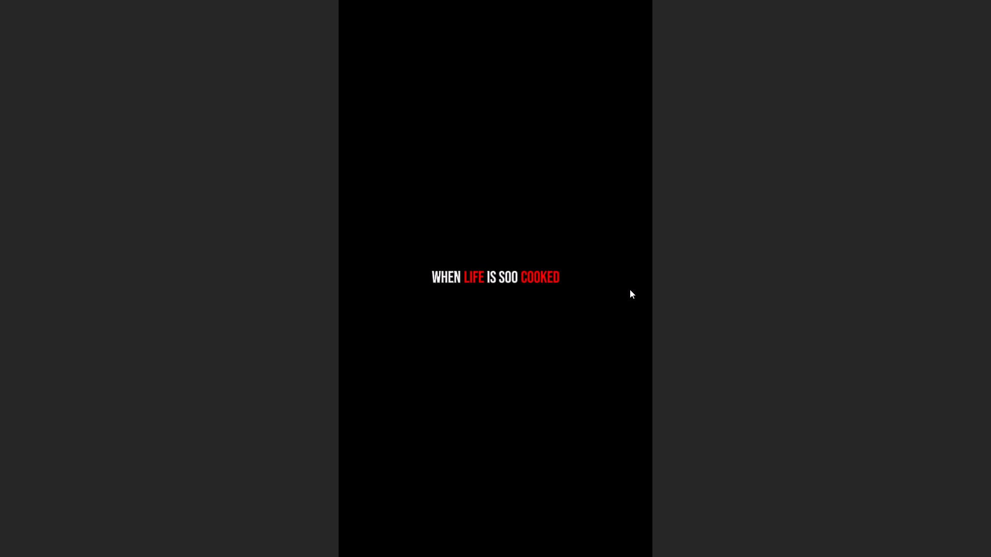
left_click(778, 257)
left_click(671, 499)
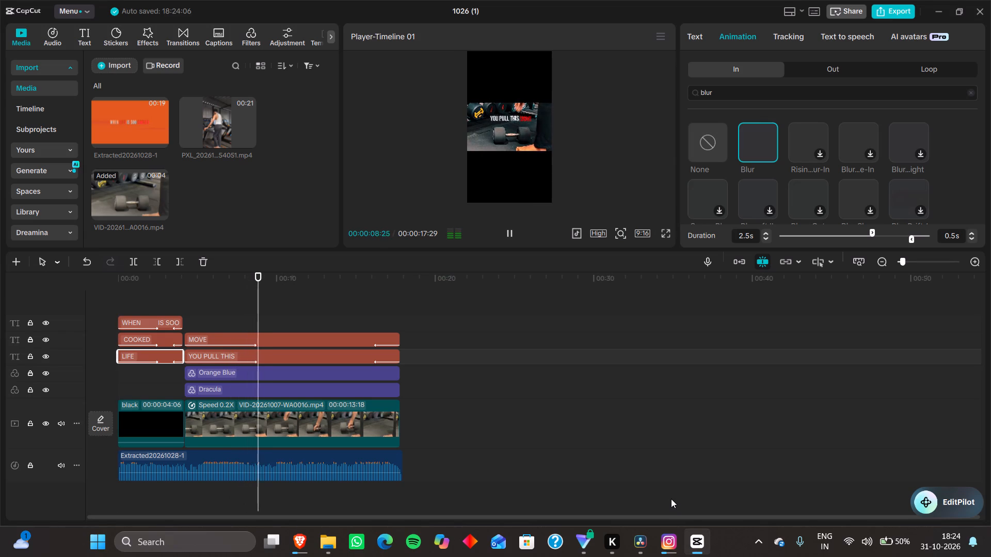
Open the video's export settings and check the available resolutions.
left_click(897, 11)
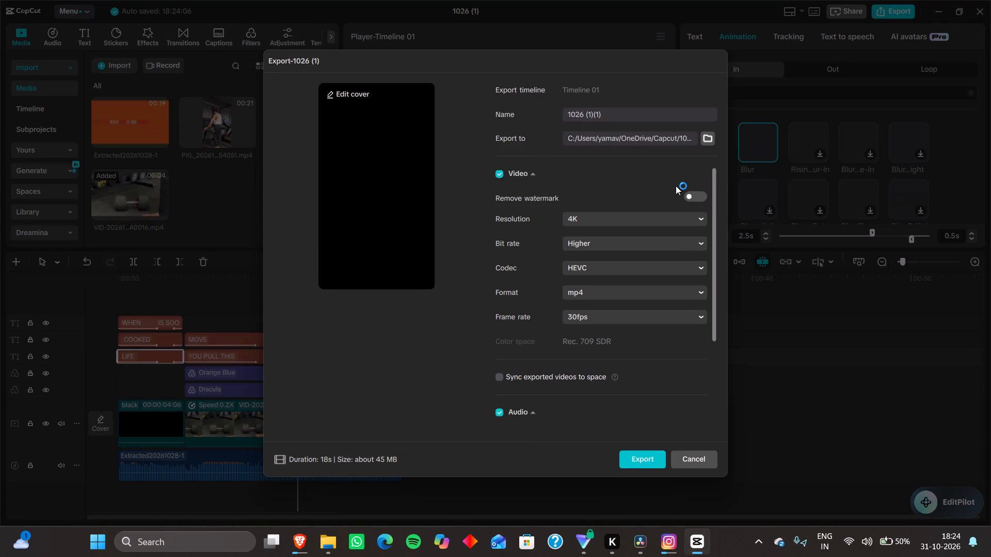
left_click(602, 220)
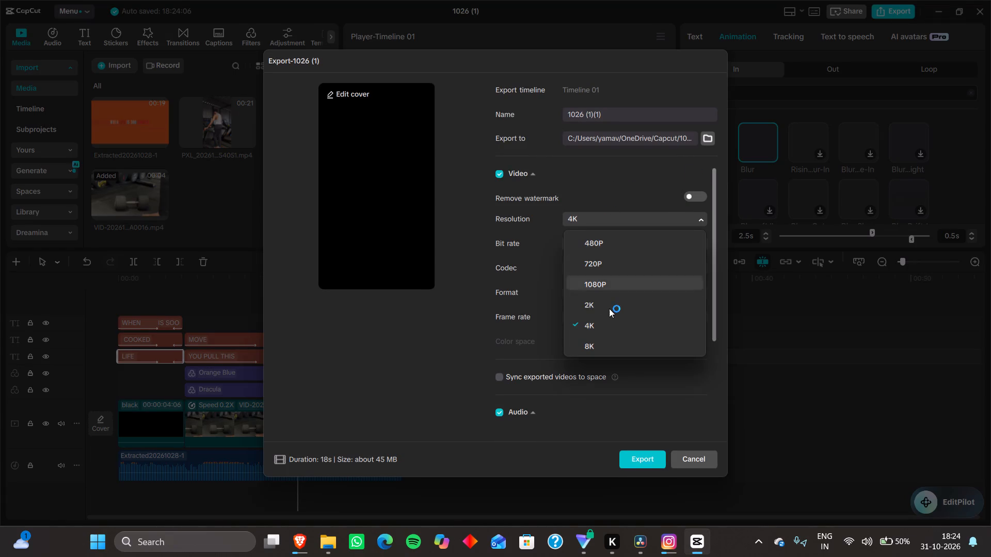
left_click(714, 342)
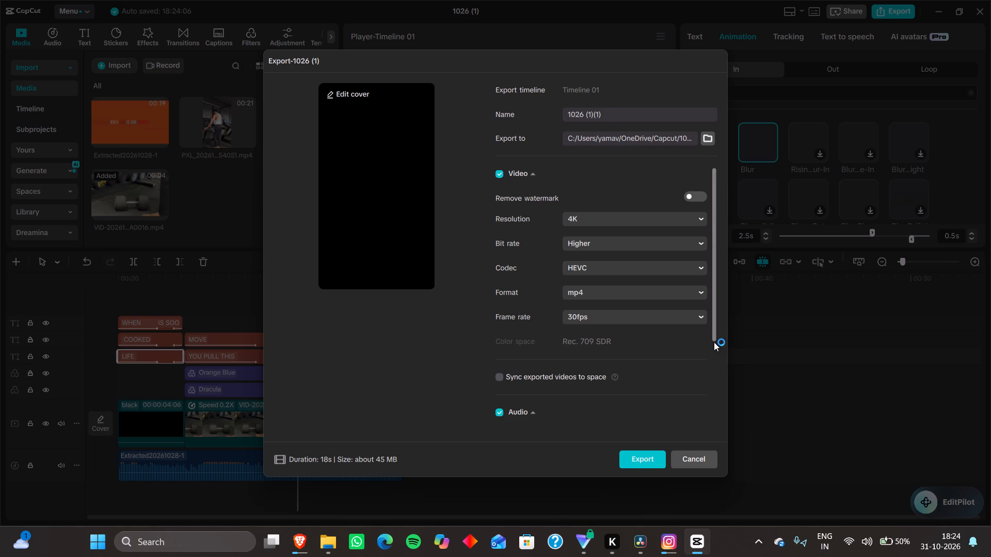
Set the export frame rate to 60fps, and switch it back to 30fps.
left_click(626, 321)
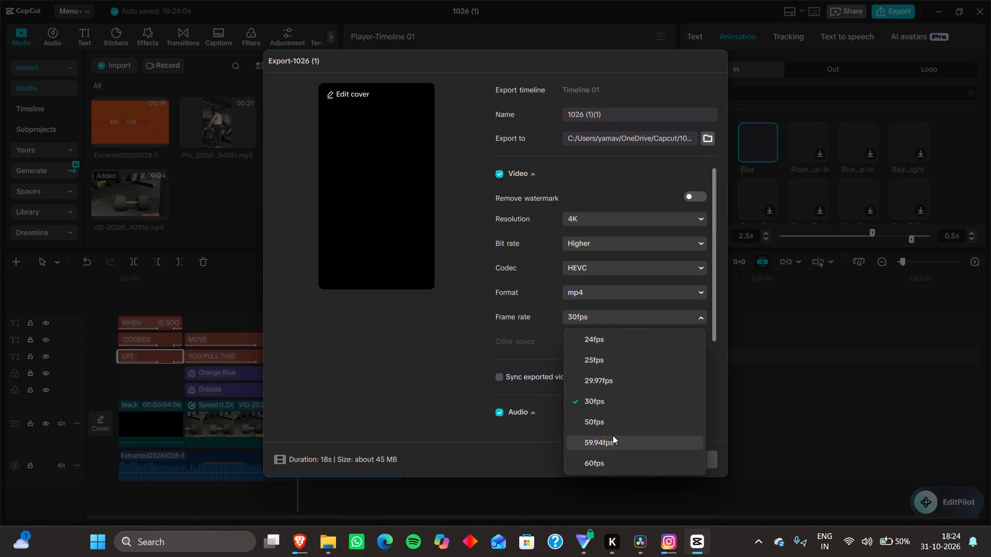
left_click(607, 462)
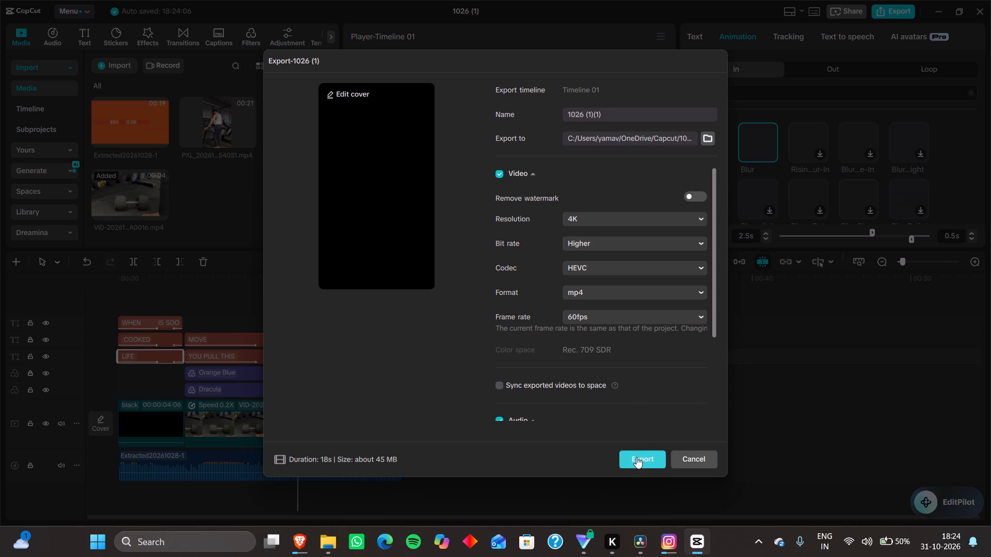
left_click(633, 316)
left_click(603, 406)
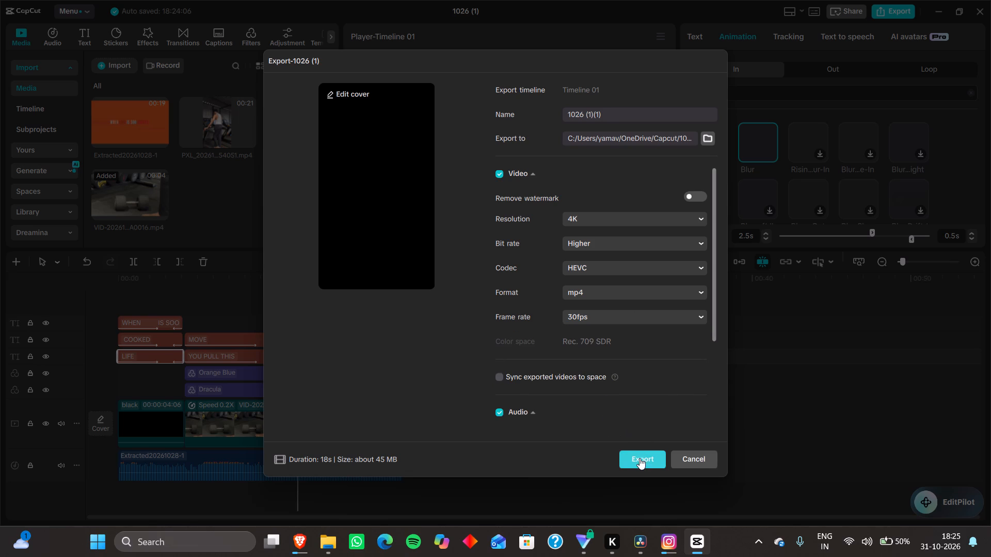
Export the video in 4K, HEVC, mp4 at 30fps, and close the export window without sharing it.
left_click(640, 458)
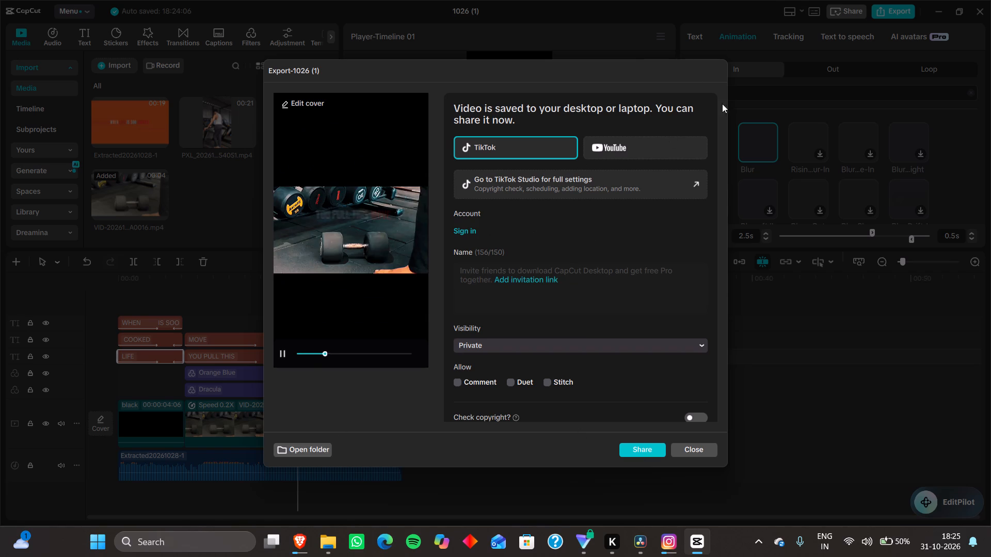
left_click(698, 445)
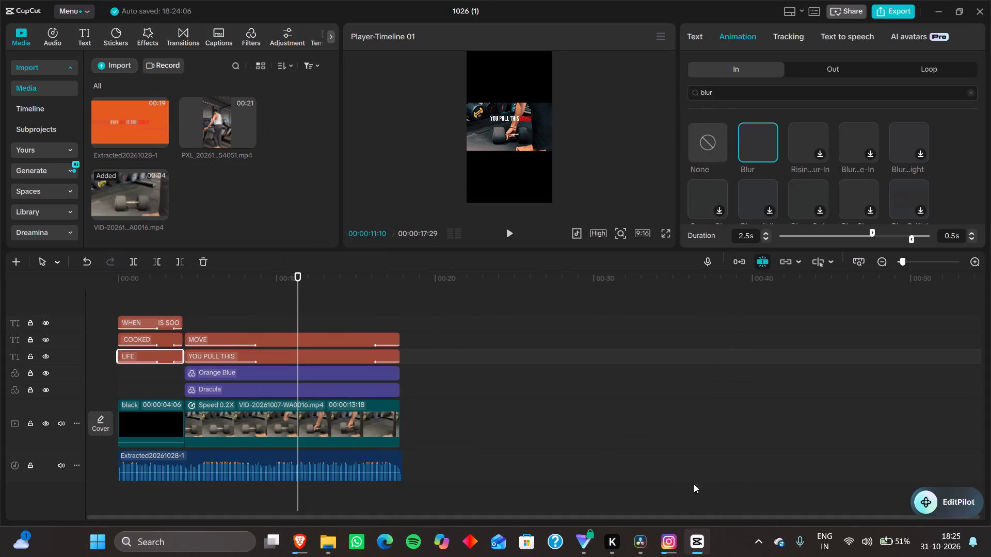
Switch to Instagram and load the newly exported 1026 (1)(1) video from the Capcut folder into a new post.
left_click(669, 535)
left_click(507, 336)
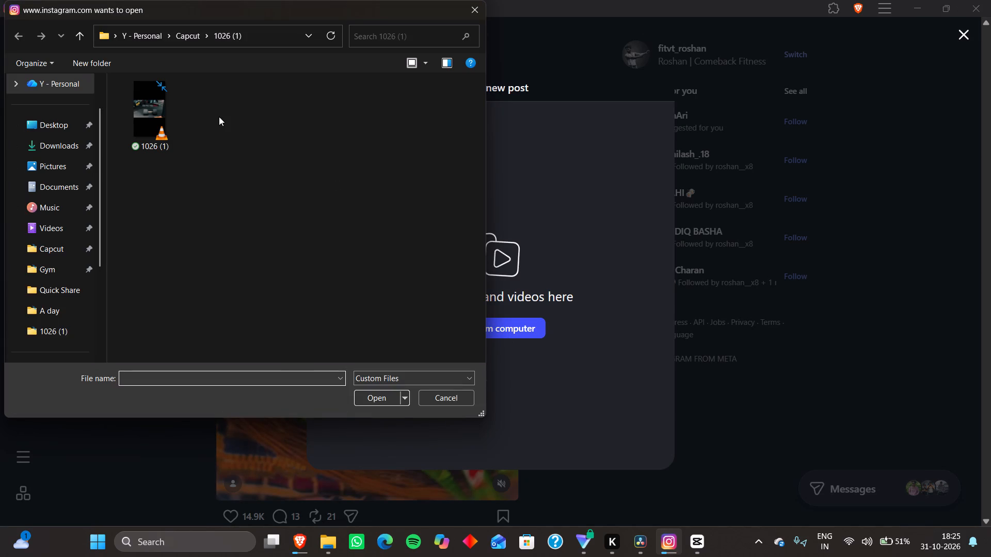
key("F5")
key("F5")
key("F5")
key("F5")
key("F5")
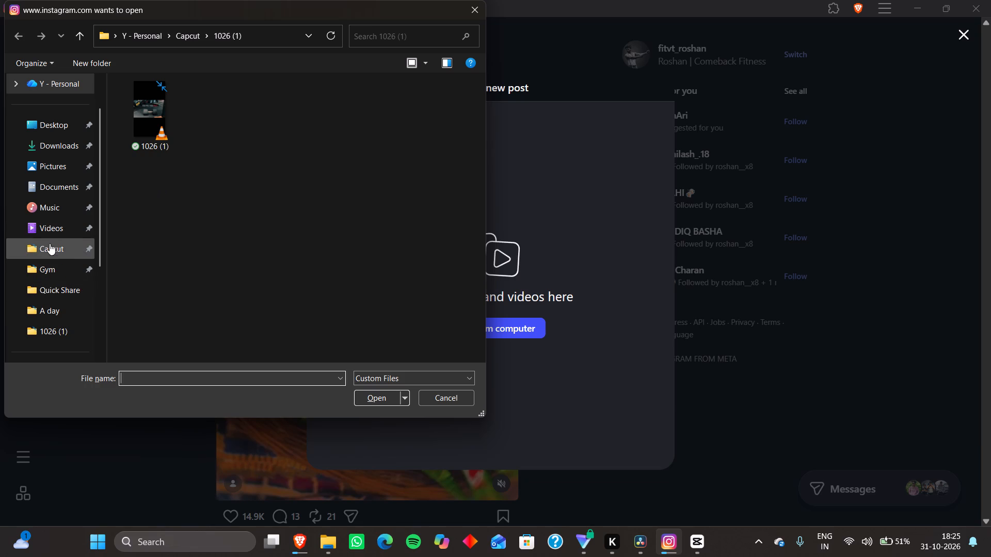
left_click(50, 247)
scroll(270, 257, "down", 1)
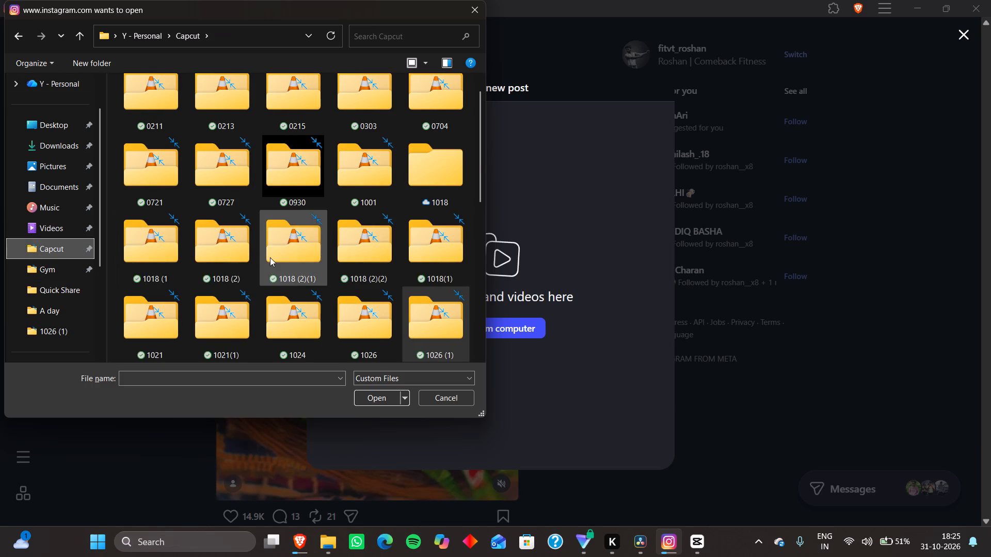
scroll(270, 257, "down", 1)
double_click(153, 184)
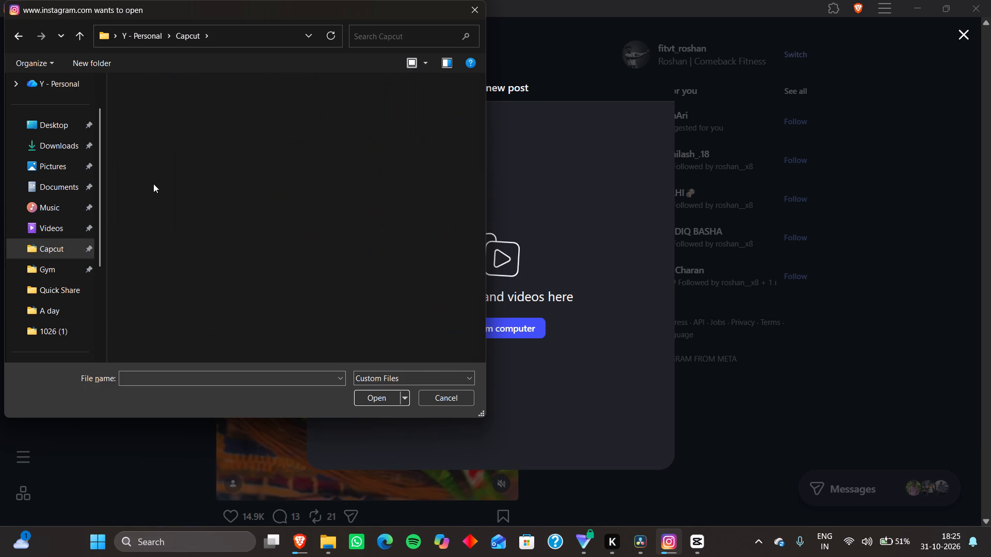
double_click(146, 139)
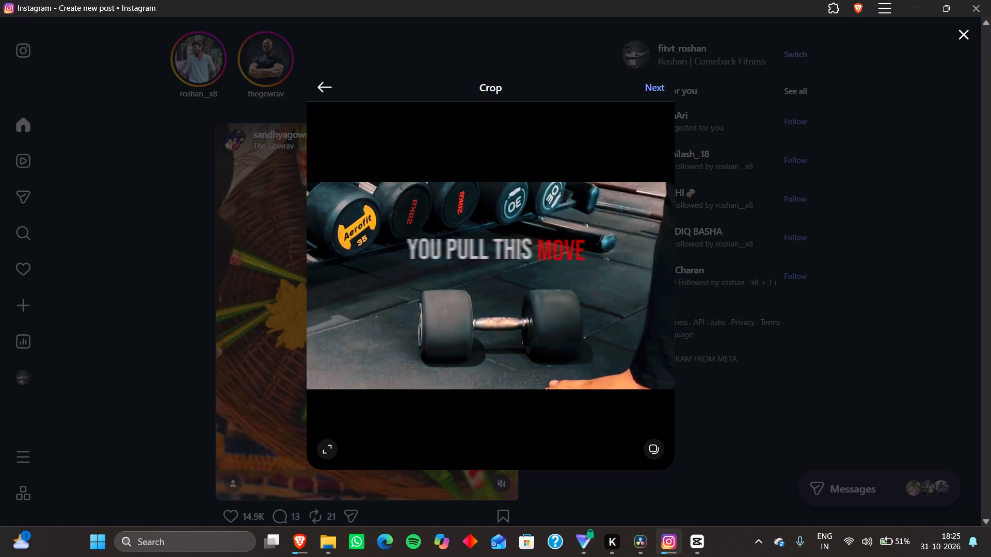
Review the uploaded video in the crop preview, checking the black opening and the "YOU PULL THIS MOVE" text.
key("Left")
left_click(449, 265)
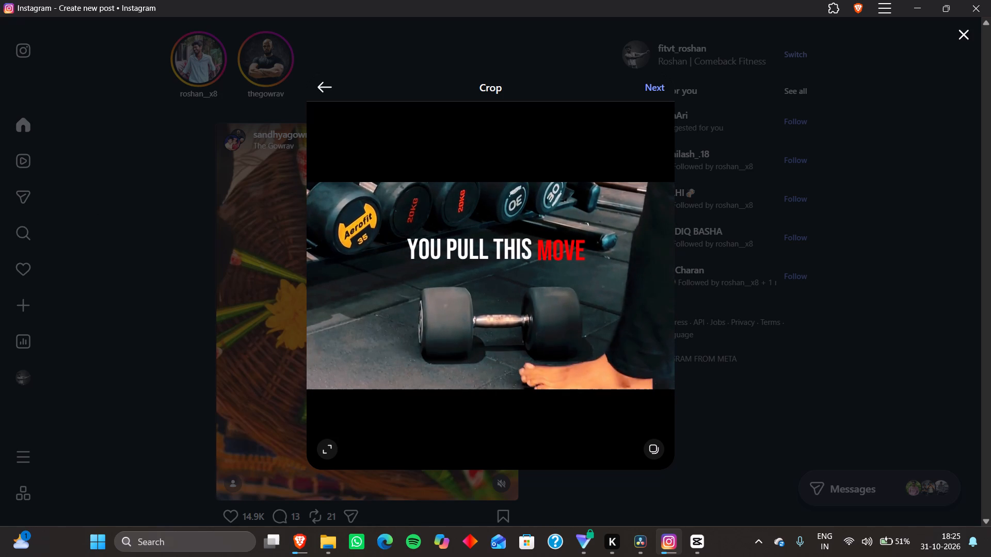
key("Left")
key("Left")
key("Left")
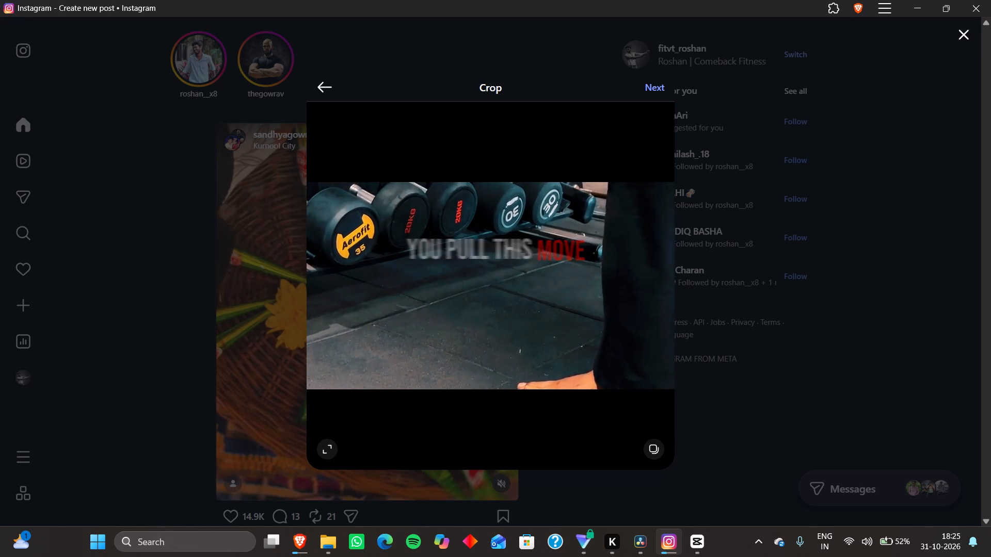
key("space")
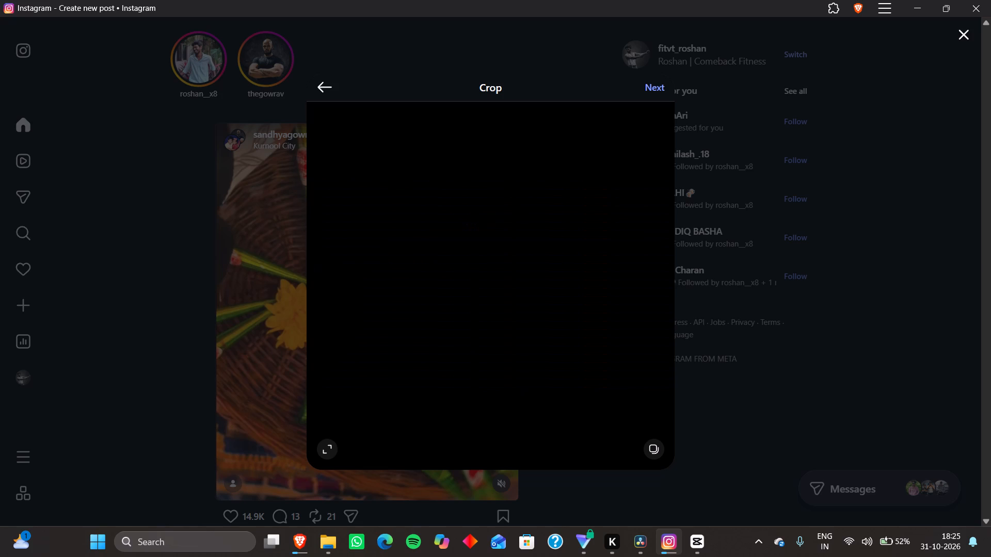
left_click(502, 288)
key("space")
key("Return")
left_click(414, 434)
Preview the video at the edit stage, set its cover to the dumbbell frame with "YOU PULL THIS MOVE", and continue to the reel details.
left_click(650, 92)
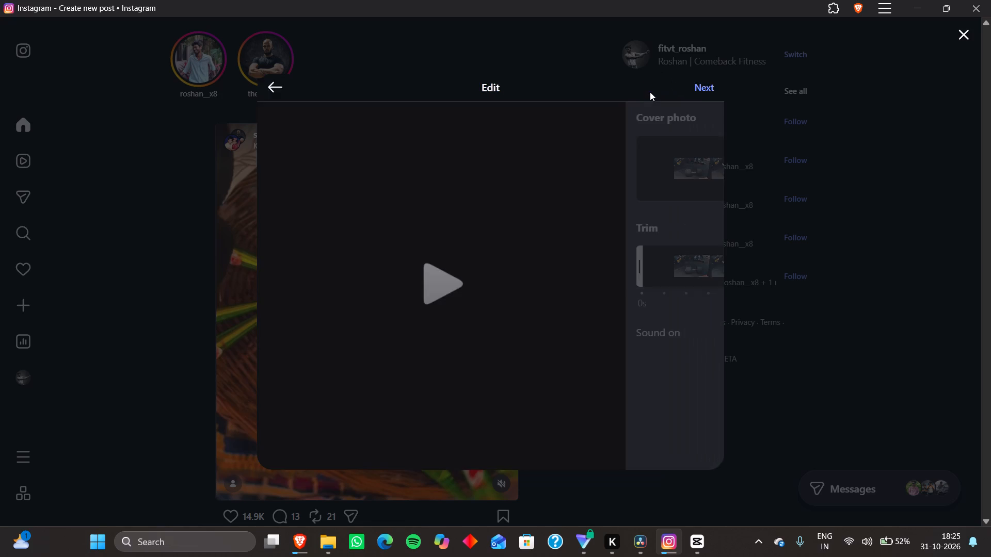
left_click(372, 281)
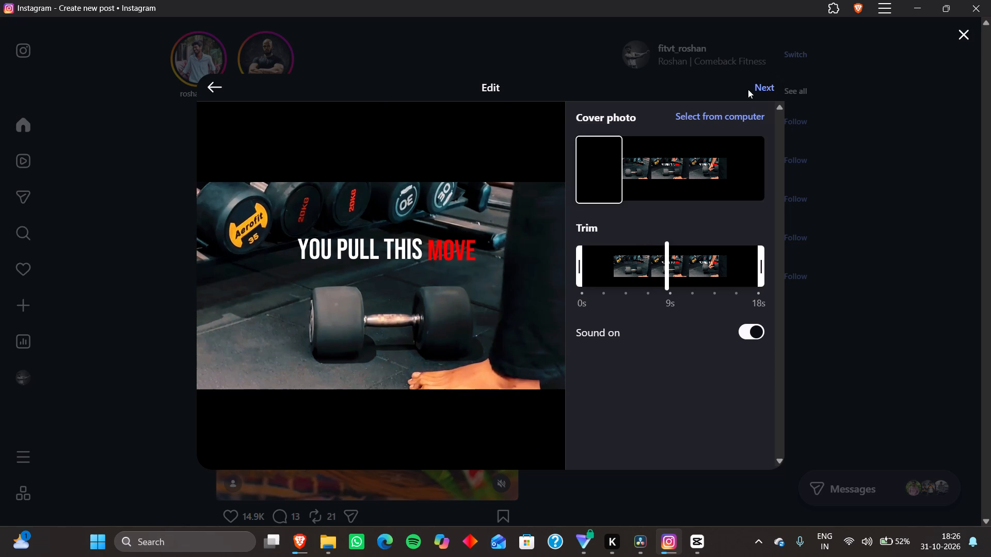
left_click(761, 87)
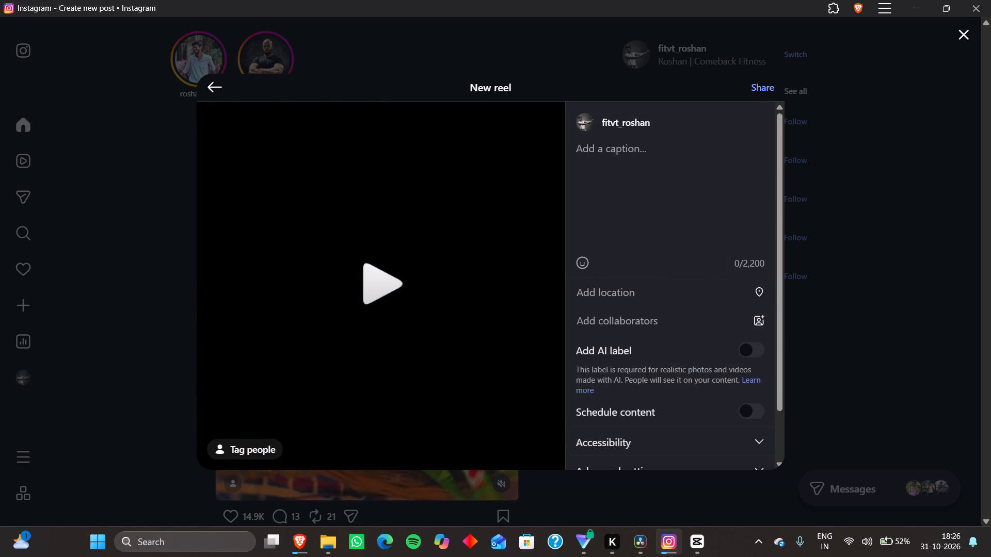
left_click(210, 89)
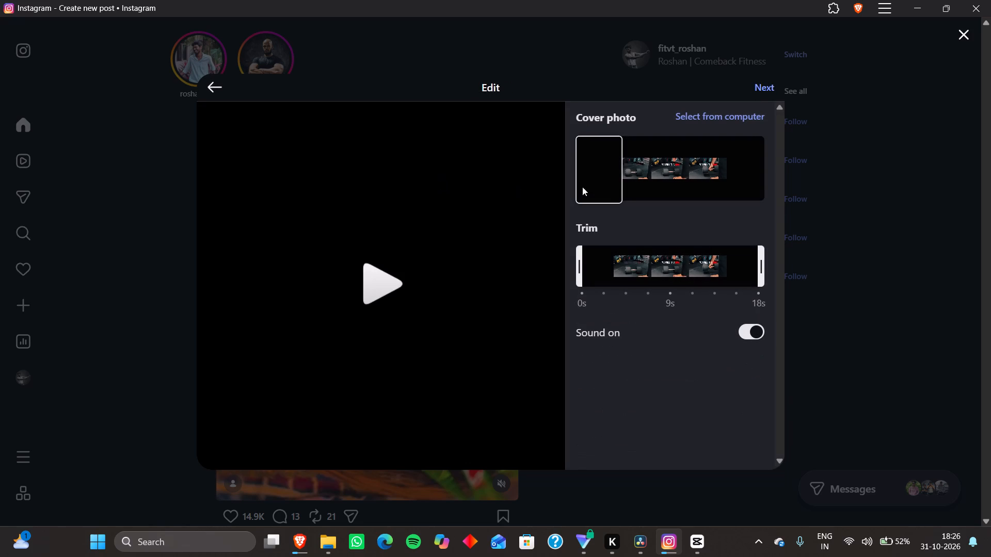
left_click_drag(604, 177, 662, 188)
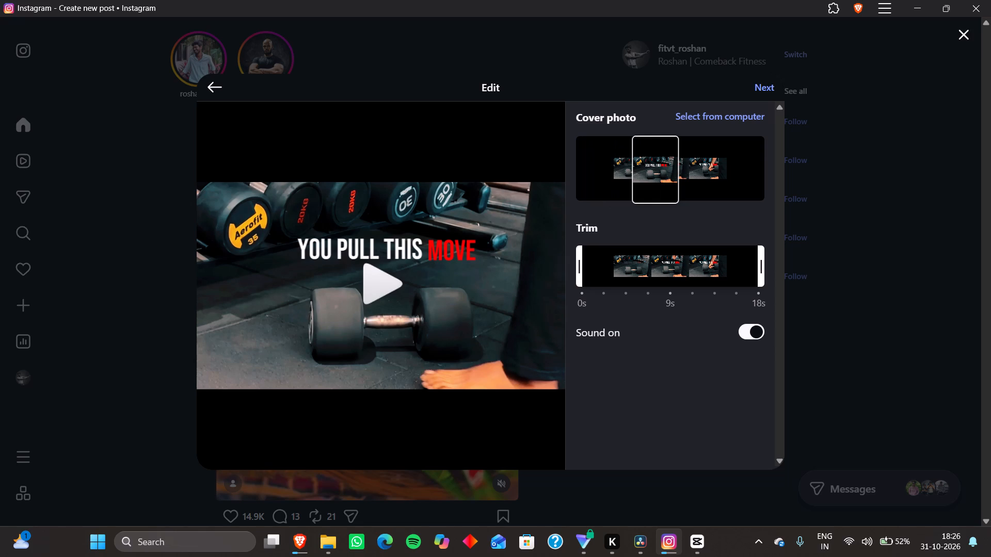
left_click(763, 90)
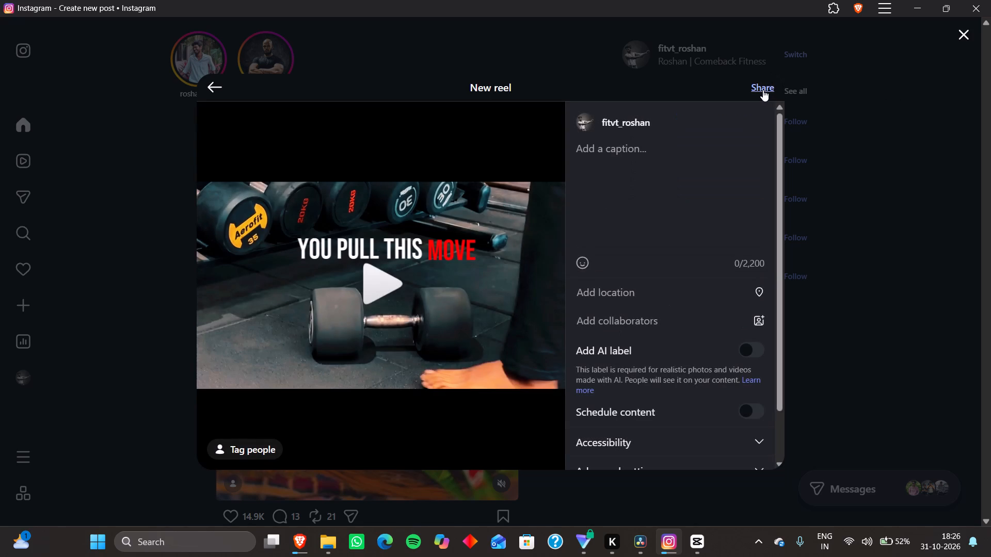
Start the reel's caption with the line "Pull the move....".
left_click(629, 155)
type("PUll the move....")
left_click(589, 150)
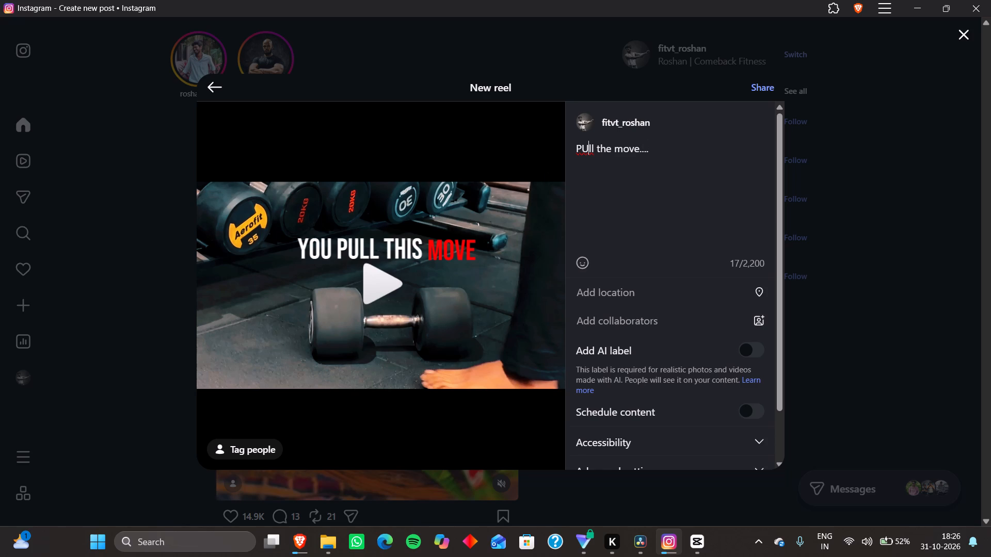
key("Right")
key("BackSpace")
key("BackSpace")
key("Right")
key("BackSpace")
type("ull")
Add three lines with a single dot each below the caption's opening line.
left_click(680, 156)
key("Return")
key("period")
key("Return")
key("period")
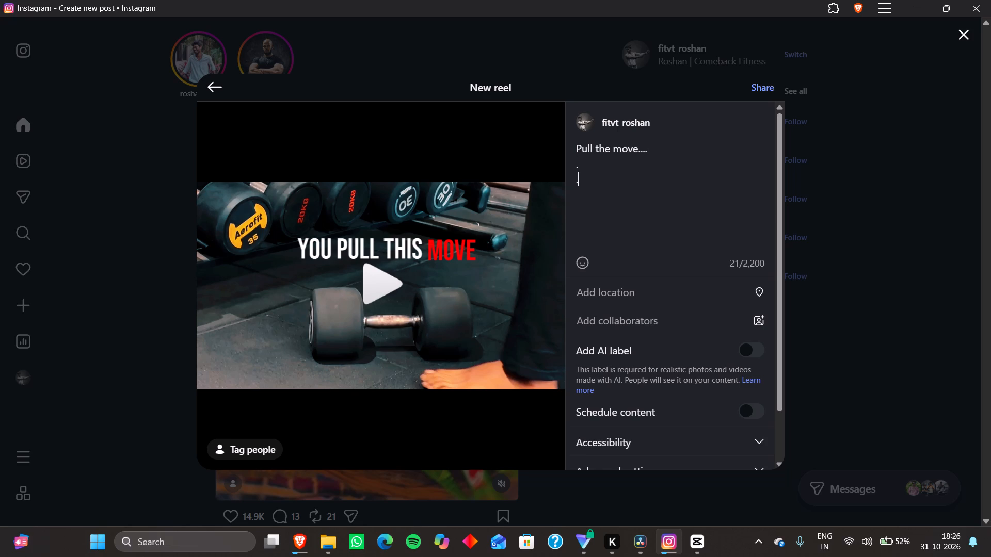
key("Return")
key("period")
key("Return")
Add a caption line reading "follow" and the posting account's own @ handle, separated by a space.
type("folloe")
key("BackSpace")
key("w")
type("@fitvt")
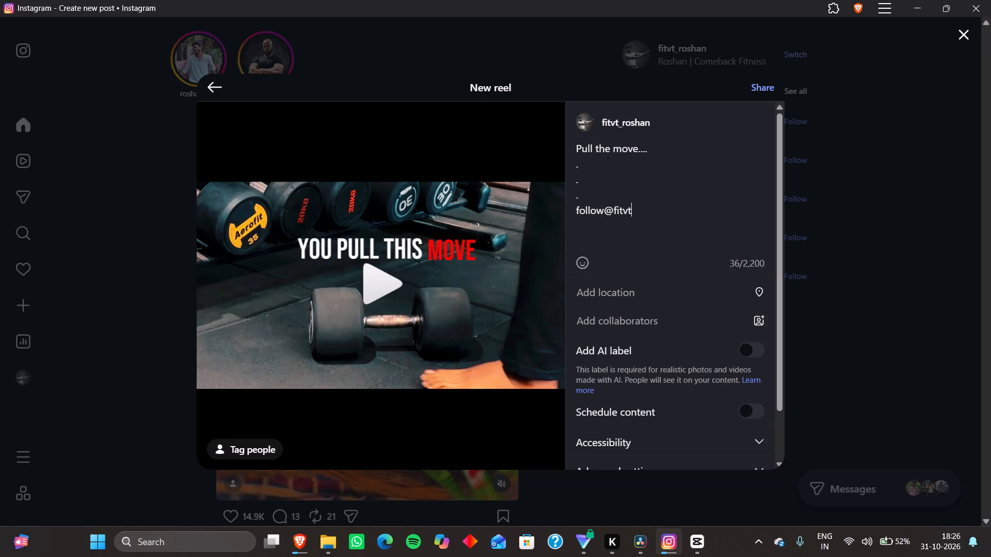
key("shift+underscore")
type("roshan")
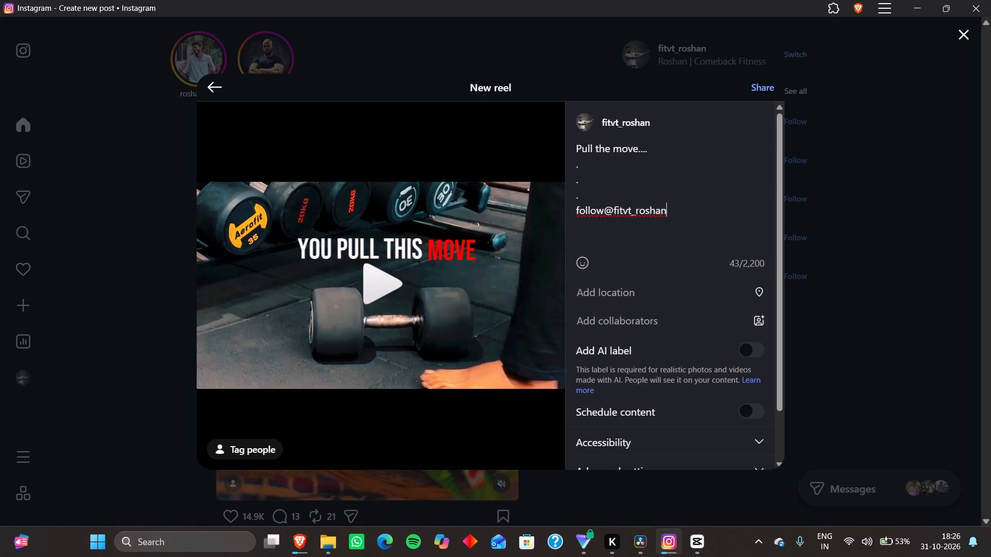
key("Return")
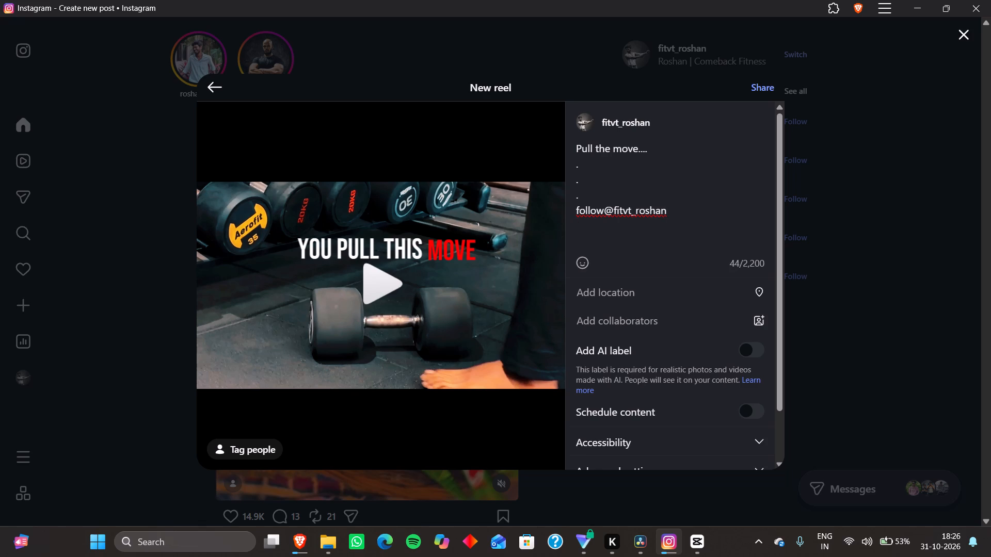
left_click(606, 213)
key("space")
left_click(688, 205)
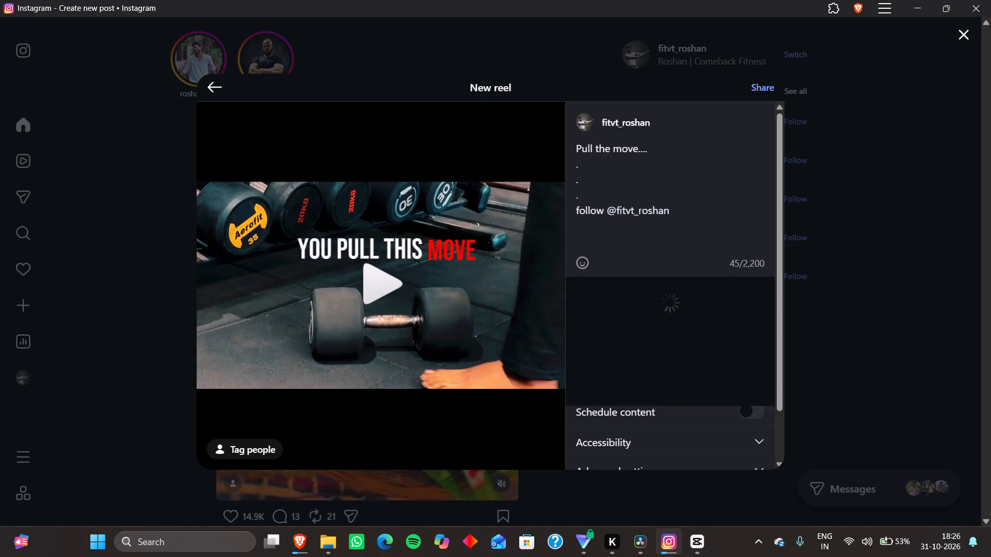
Add three more single-dot lines below the follow line of the caption.
key("Return")
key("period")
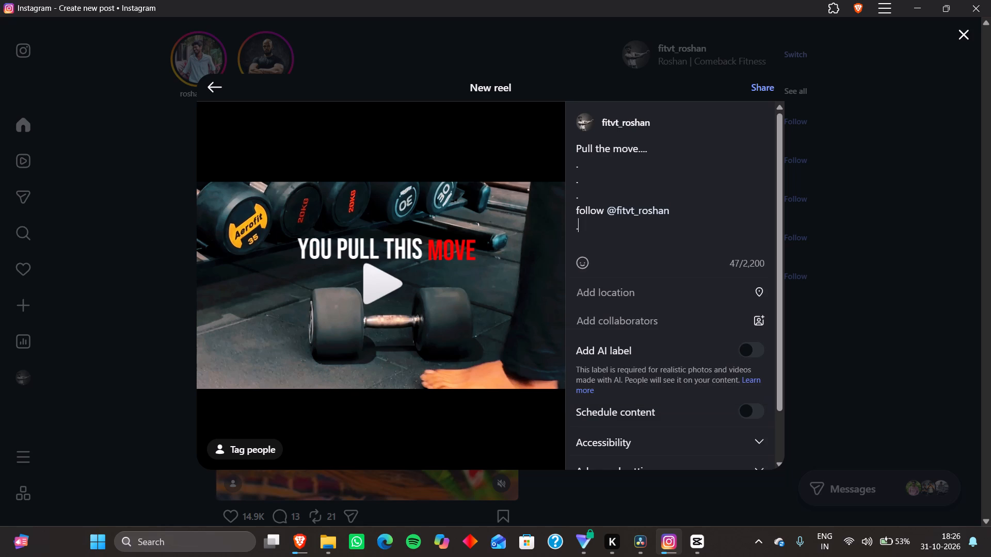
key("Return")
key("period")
key("Return")
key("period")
key("Return")
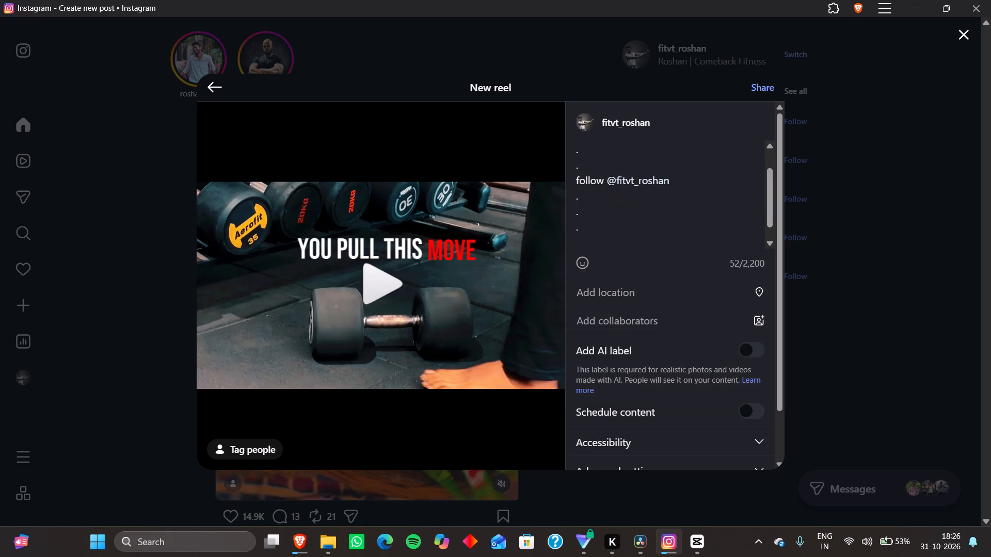
Add the hashtags #gym, #gymreels, #fitfam, #viral and #trending to the caption, each on its own line.
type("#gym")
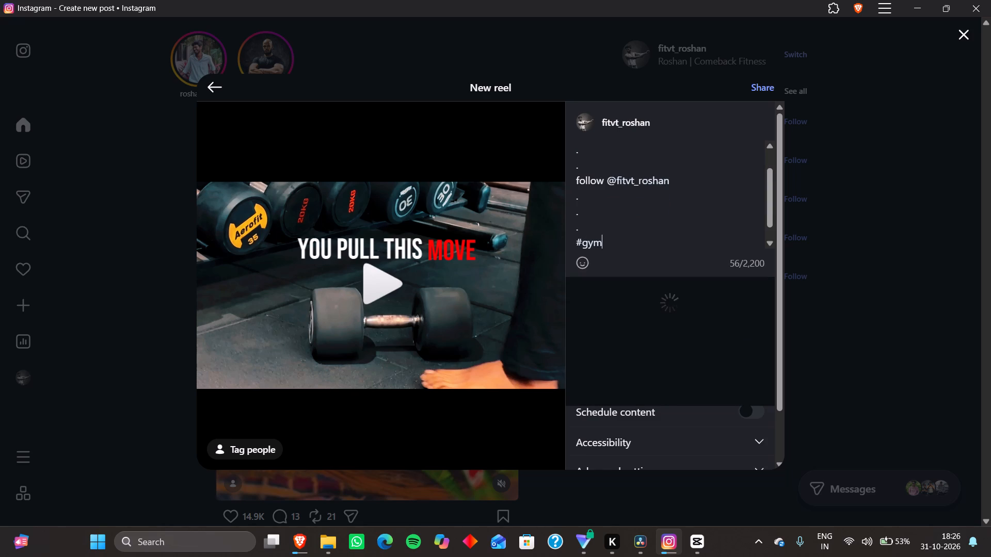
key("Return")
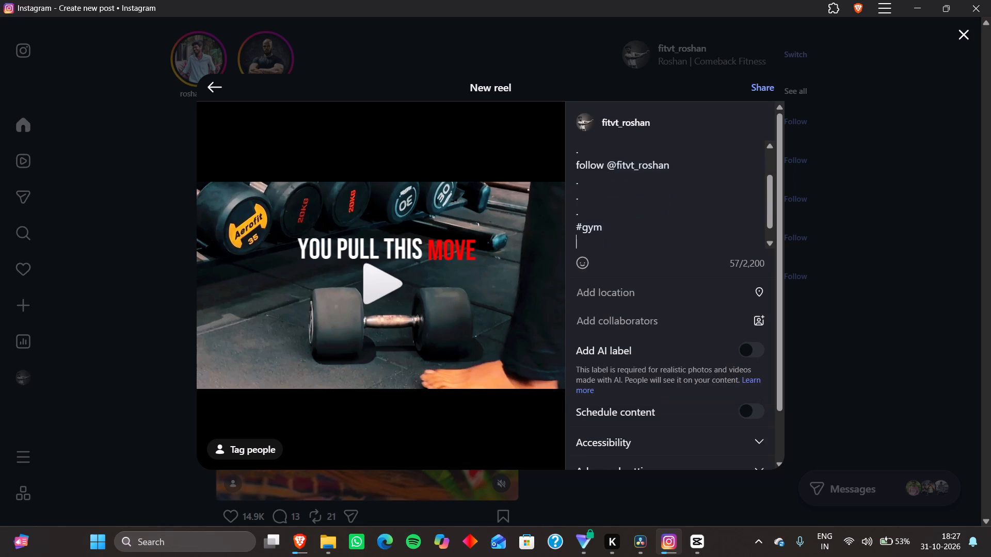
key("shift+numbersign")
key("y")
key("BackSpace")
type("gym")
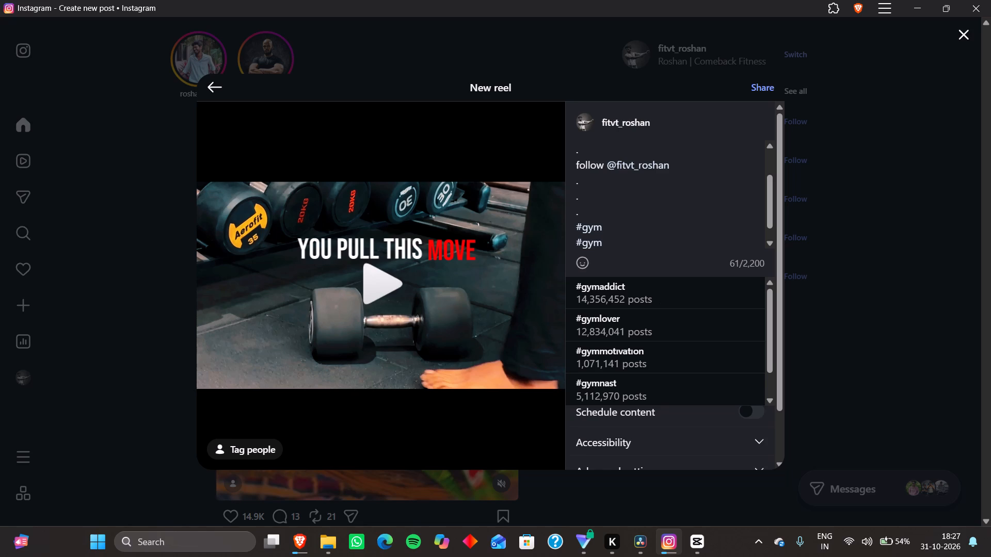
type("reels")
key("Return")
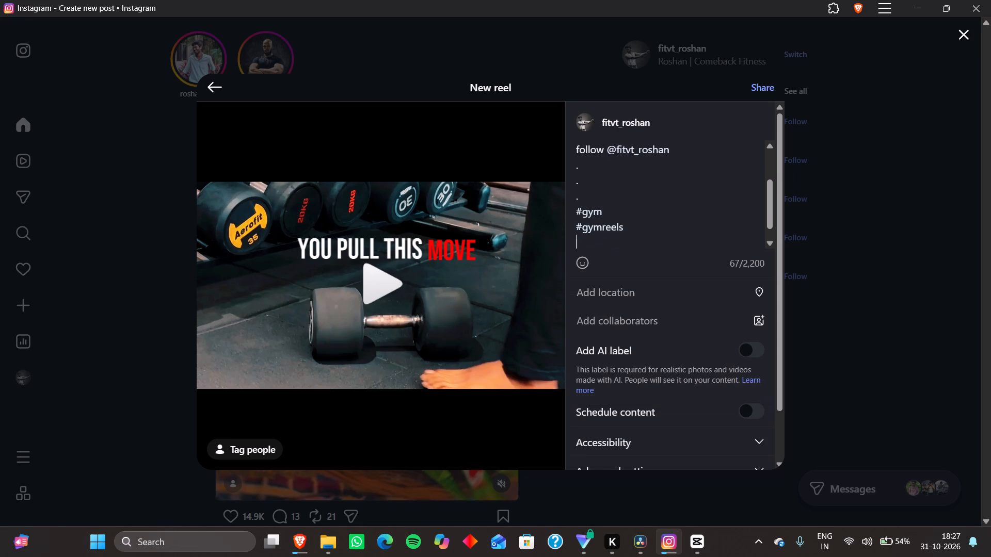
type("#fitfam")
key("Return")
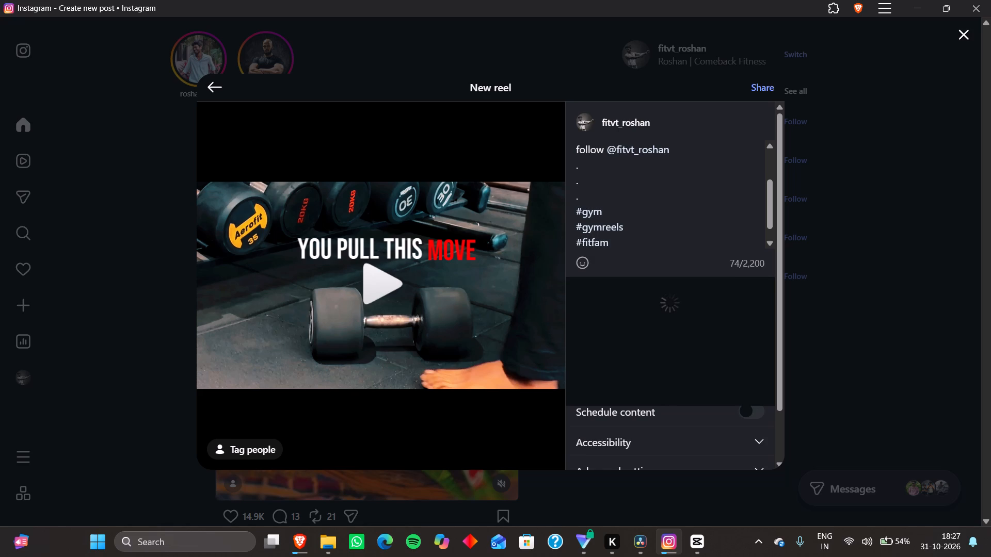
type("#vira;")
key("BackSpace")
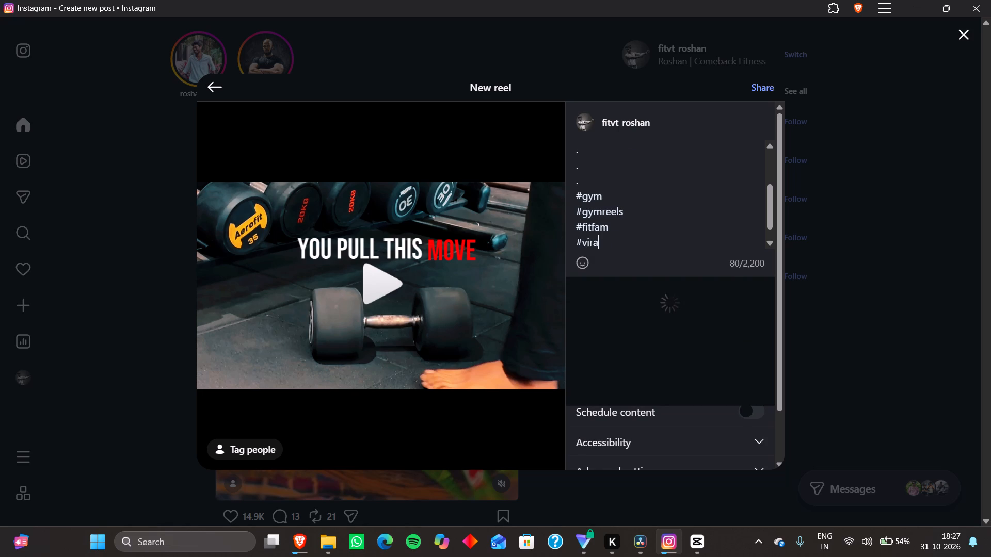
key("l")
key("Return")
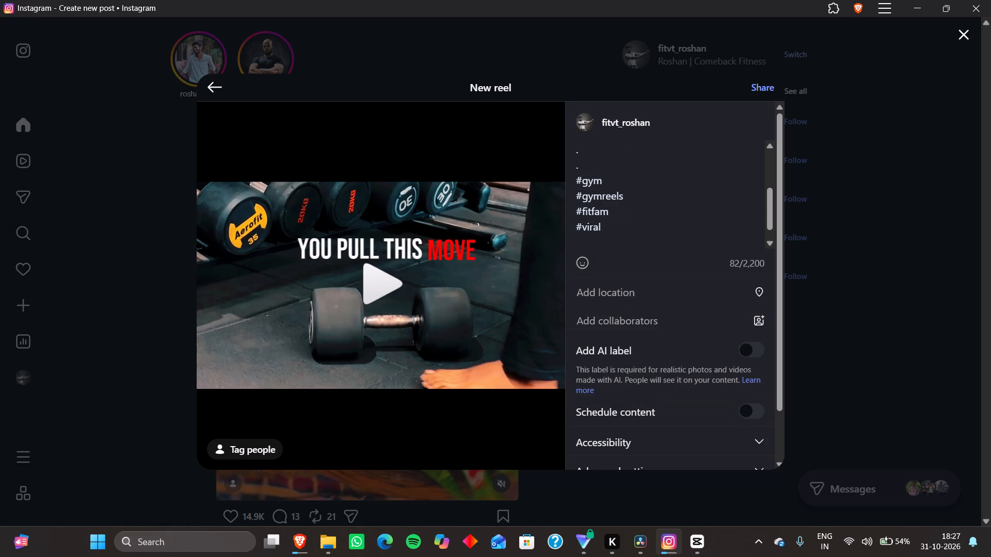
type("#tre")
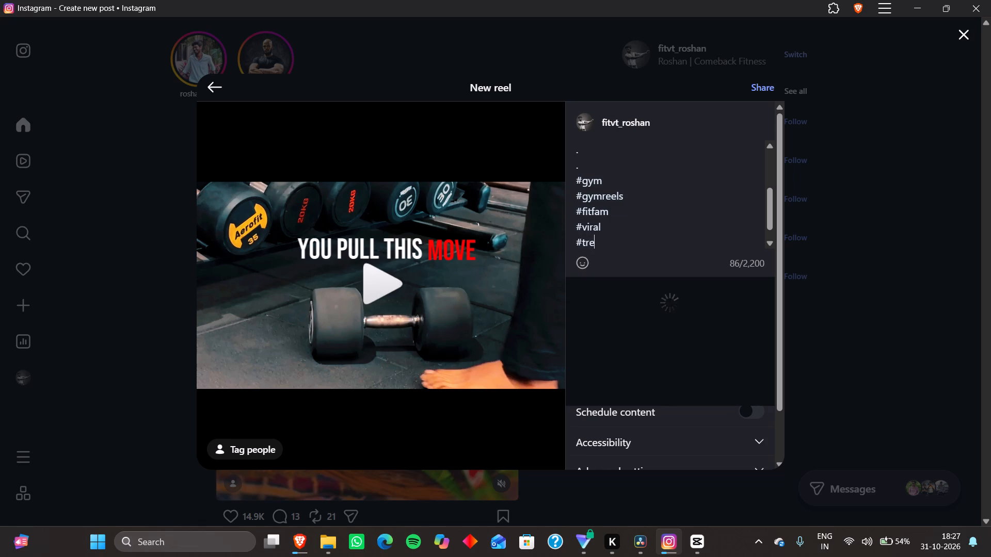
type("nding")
Change the caption's opening line to "Pull this move....".
scroll(689, 185, "up", 1)
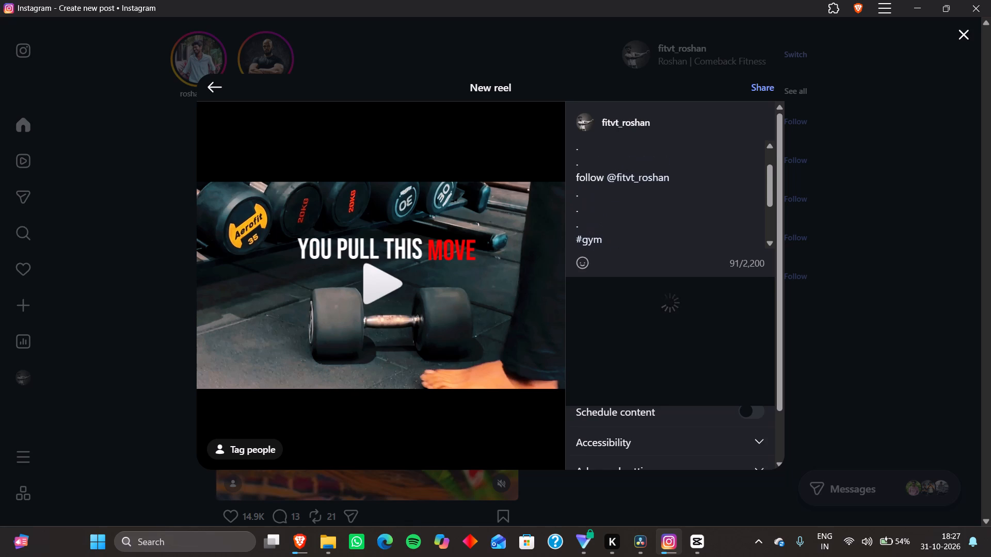
scroll(689, 185, "up", 1)
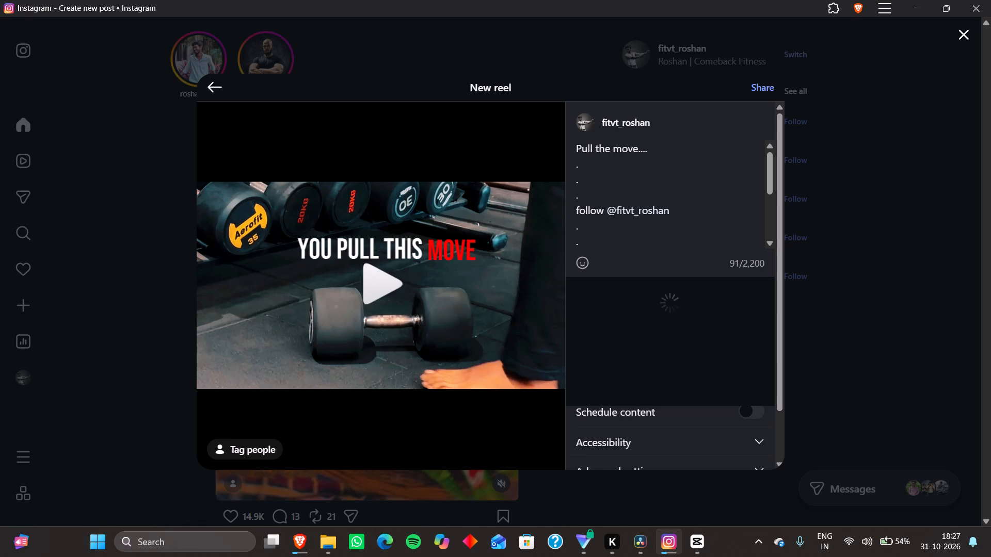
left_click(610, 152)
key("BackSpace")
key("BackSpace")
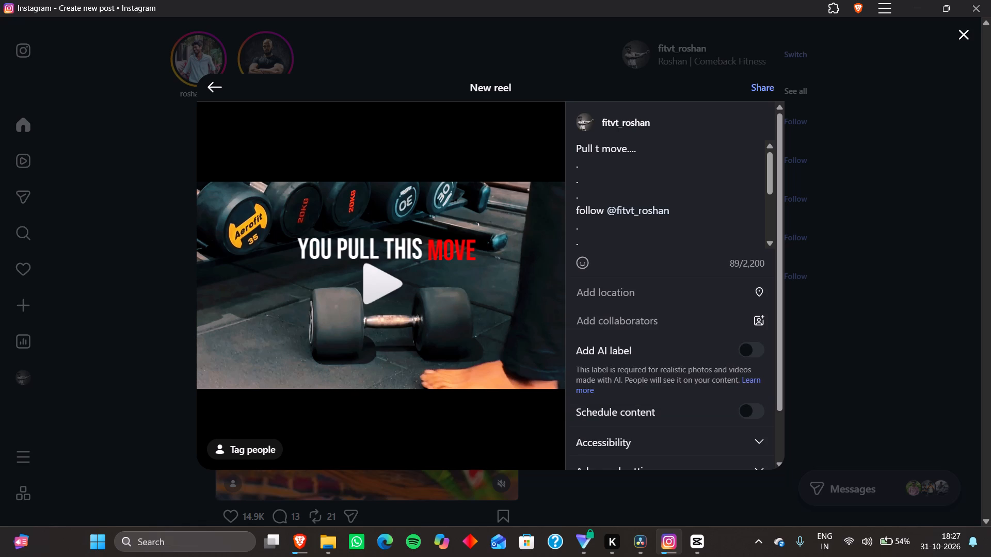
key("BackSpace")
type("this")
Share the finished reel.
left_click(758, 91)
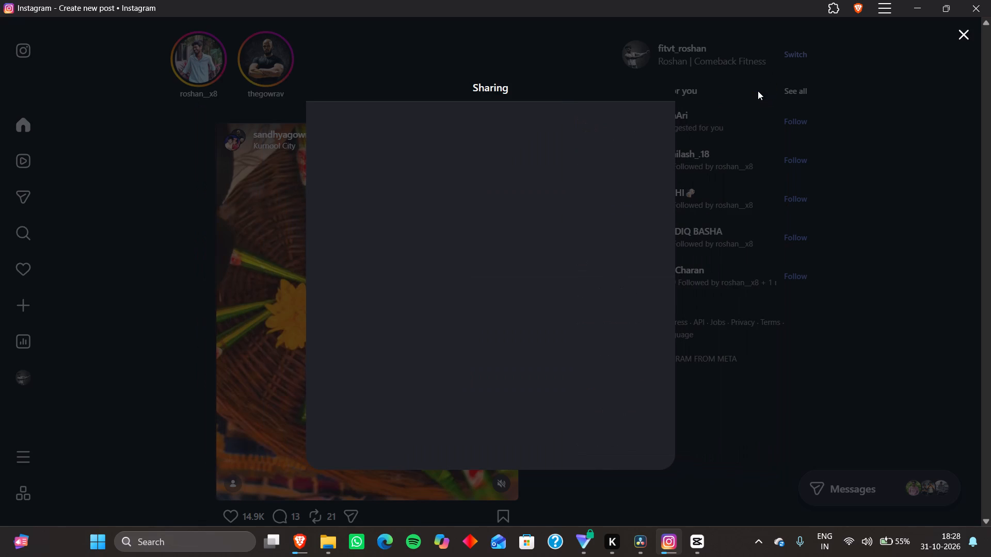
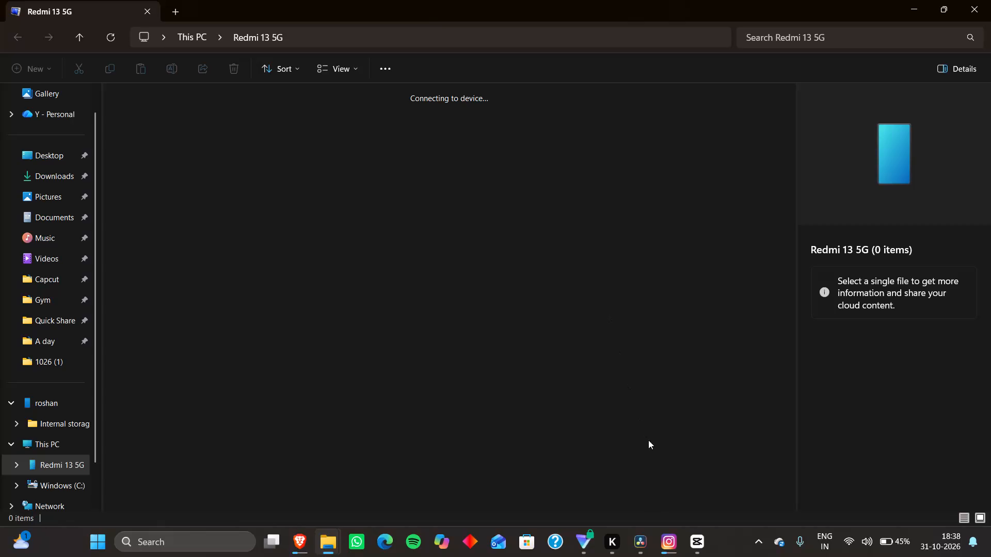
Switch to Instagram to check the sharing progress of the new post.
left_click(663, 552)
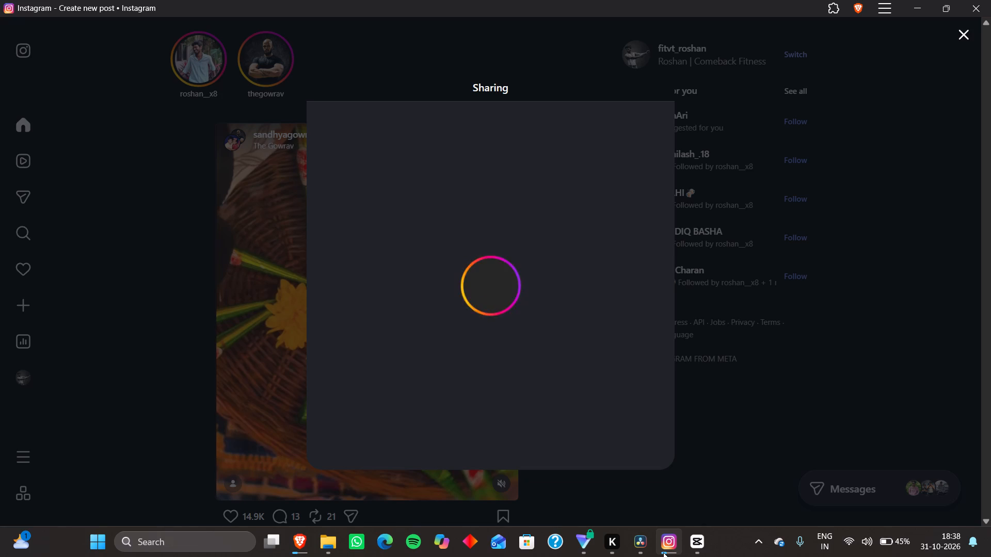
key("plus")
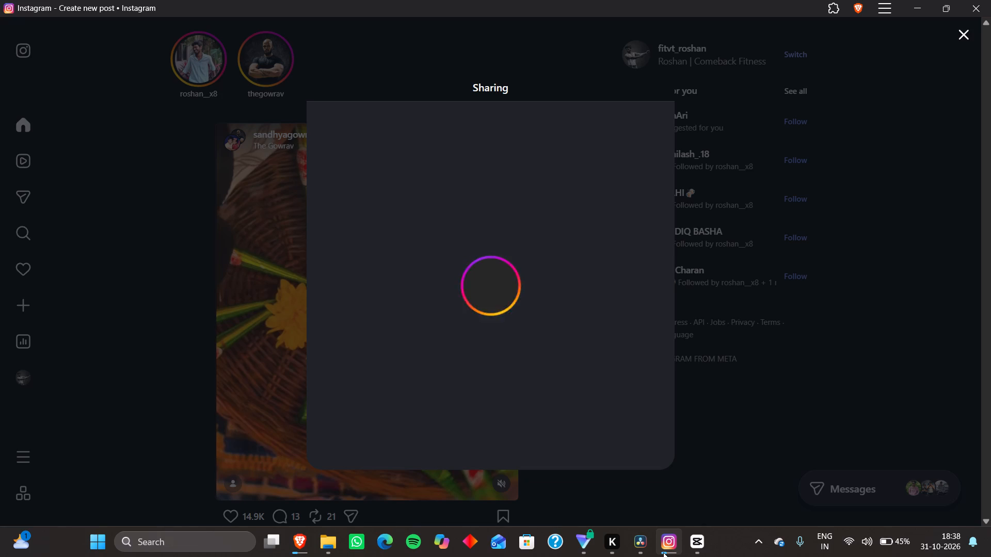